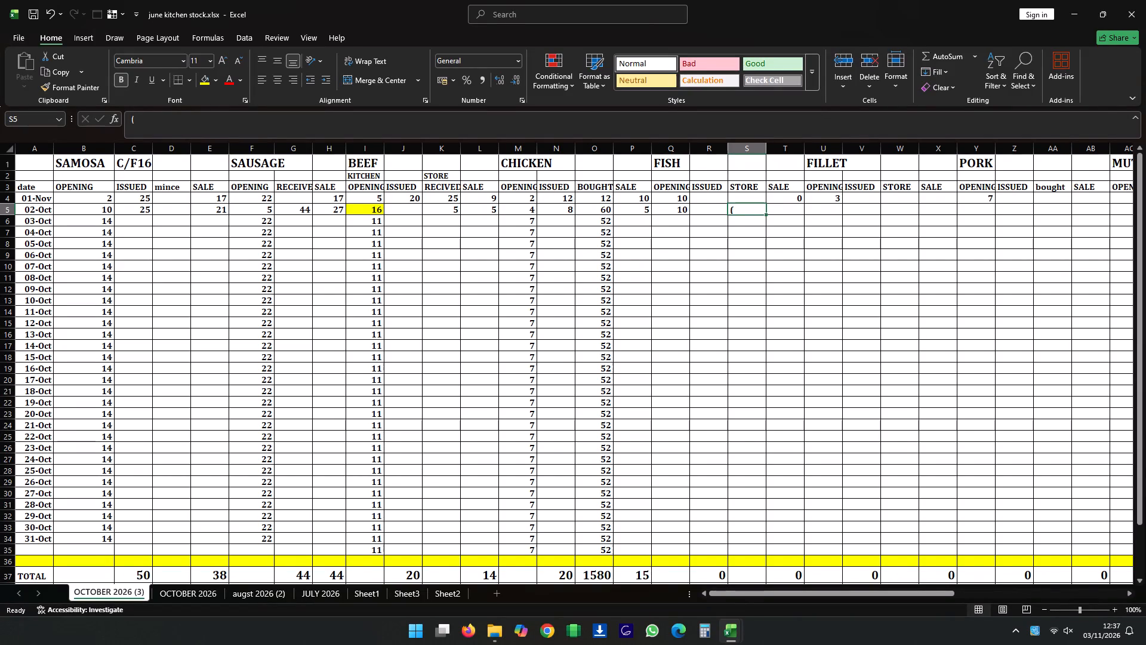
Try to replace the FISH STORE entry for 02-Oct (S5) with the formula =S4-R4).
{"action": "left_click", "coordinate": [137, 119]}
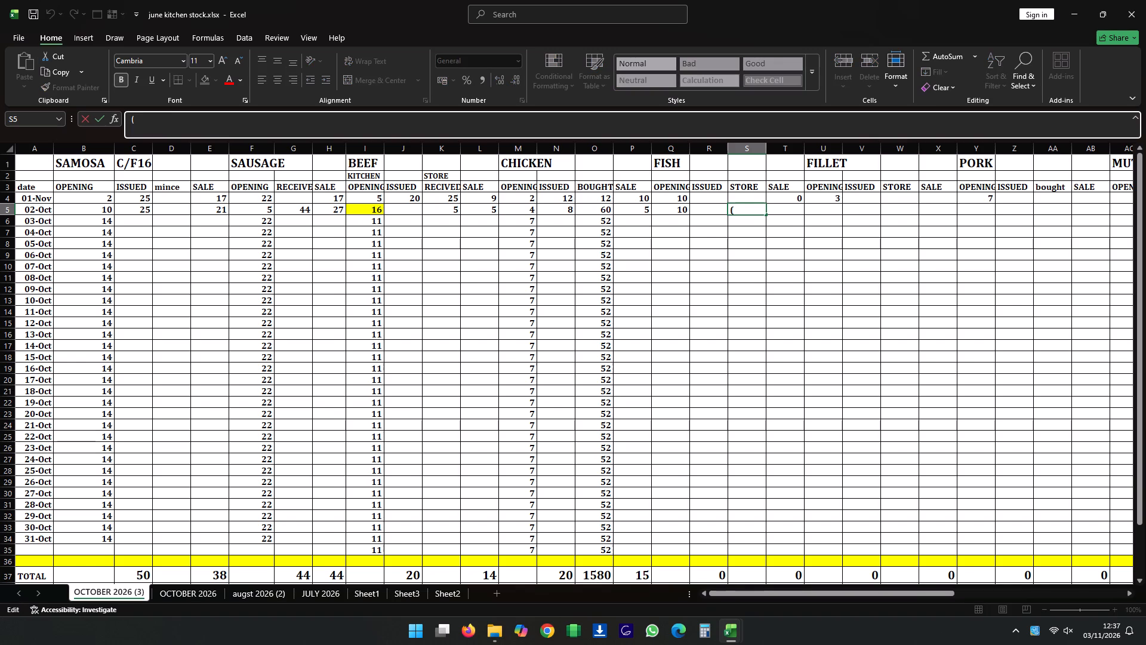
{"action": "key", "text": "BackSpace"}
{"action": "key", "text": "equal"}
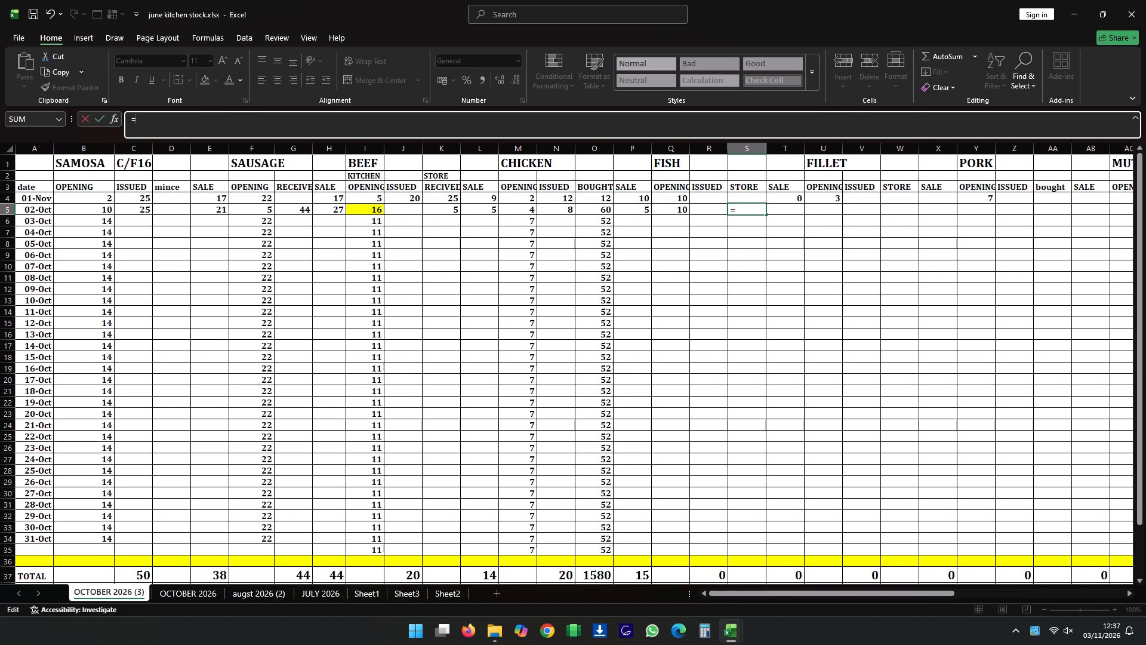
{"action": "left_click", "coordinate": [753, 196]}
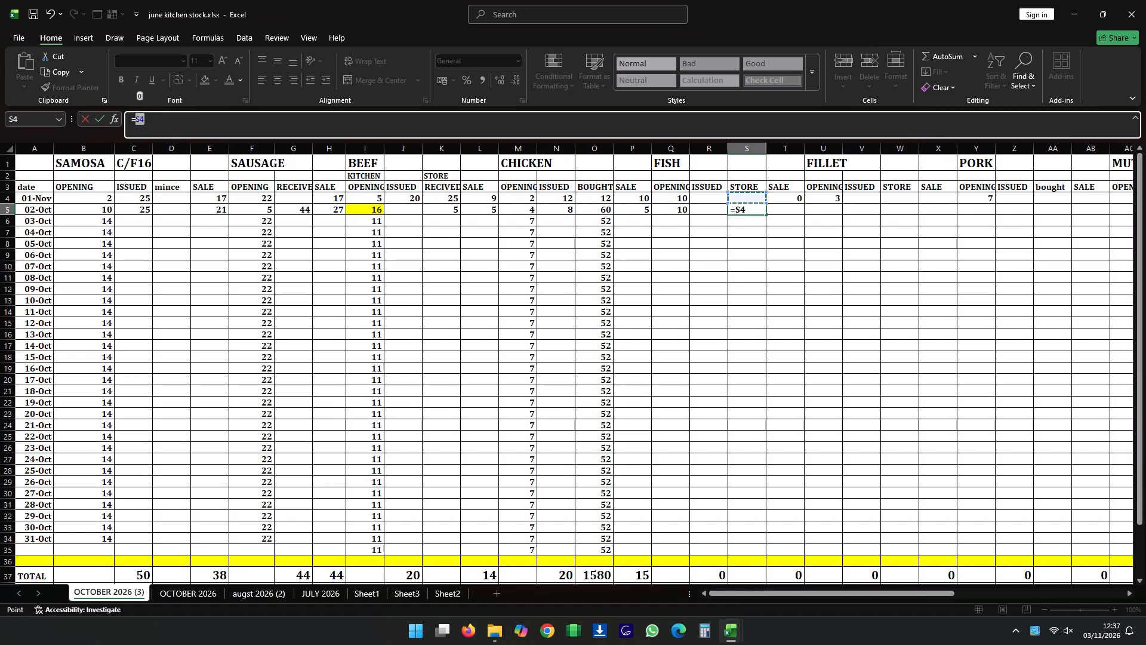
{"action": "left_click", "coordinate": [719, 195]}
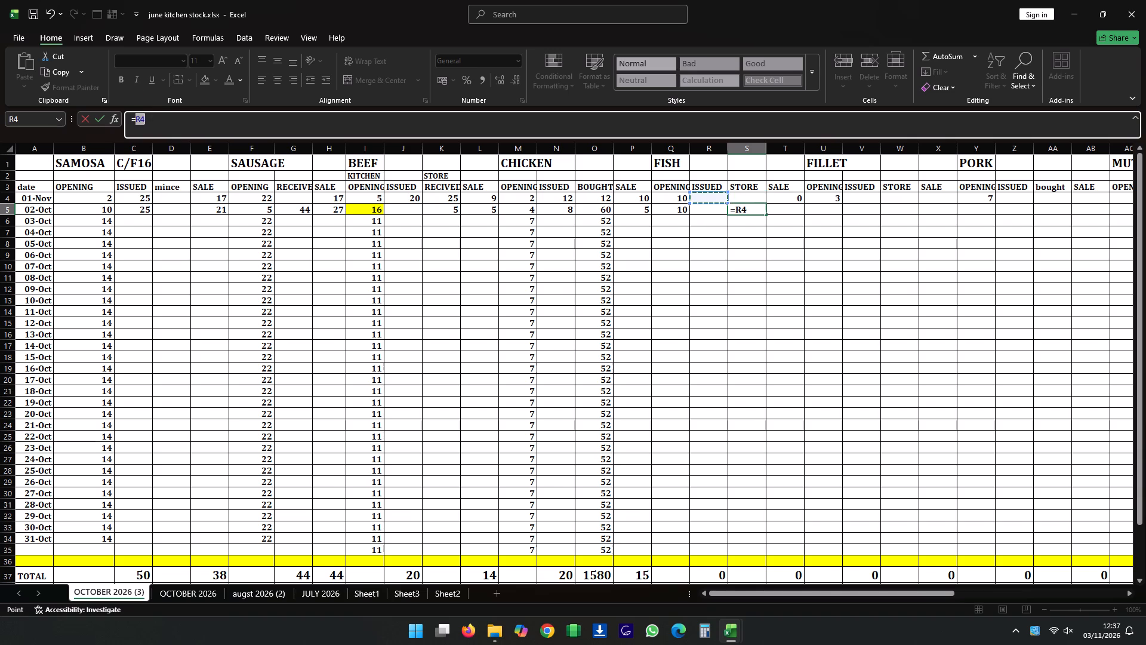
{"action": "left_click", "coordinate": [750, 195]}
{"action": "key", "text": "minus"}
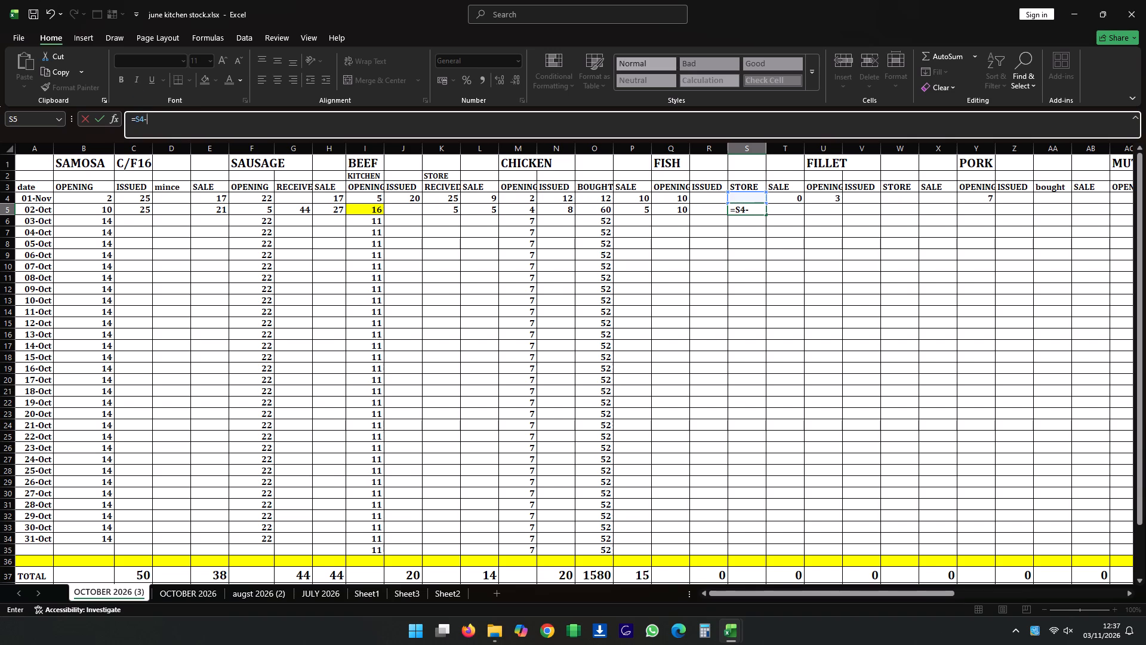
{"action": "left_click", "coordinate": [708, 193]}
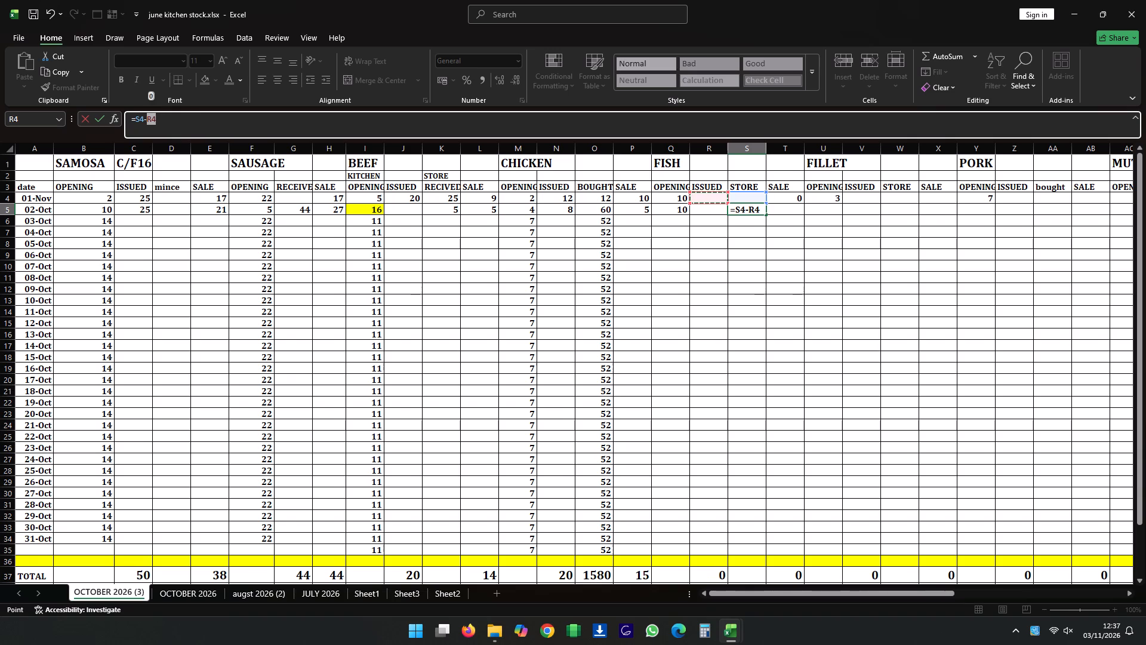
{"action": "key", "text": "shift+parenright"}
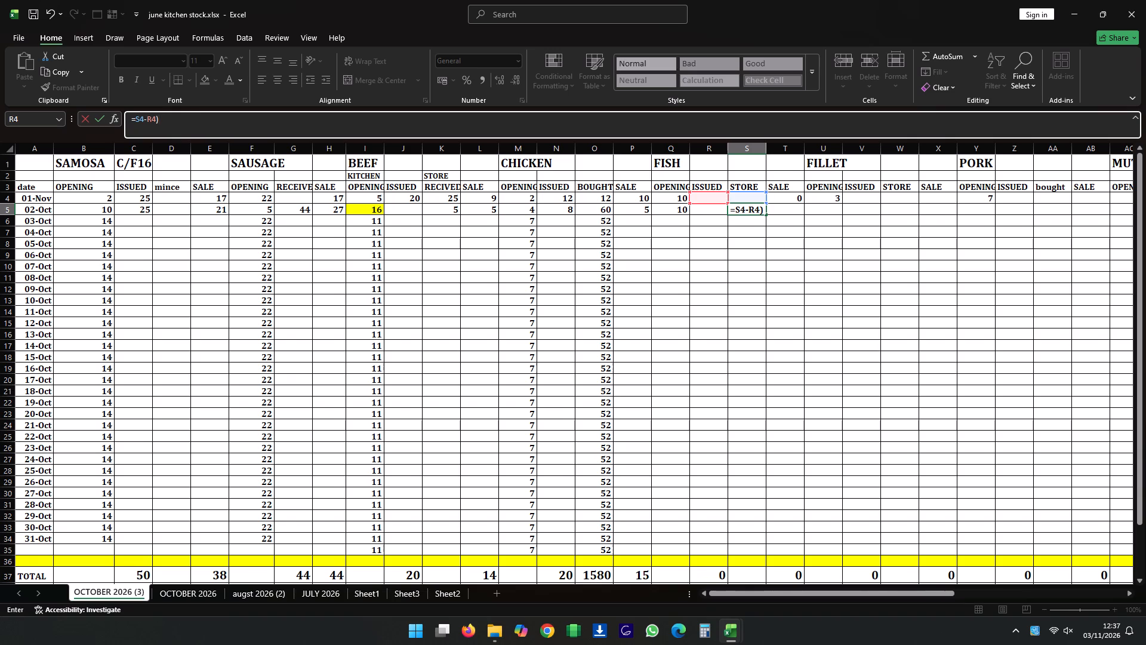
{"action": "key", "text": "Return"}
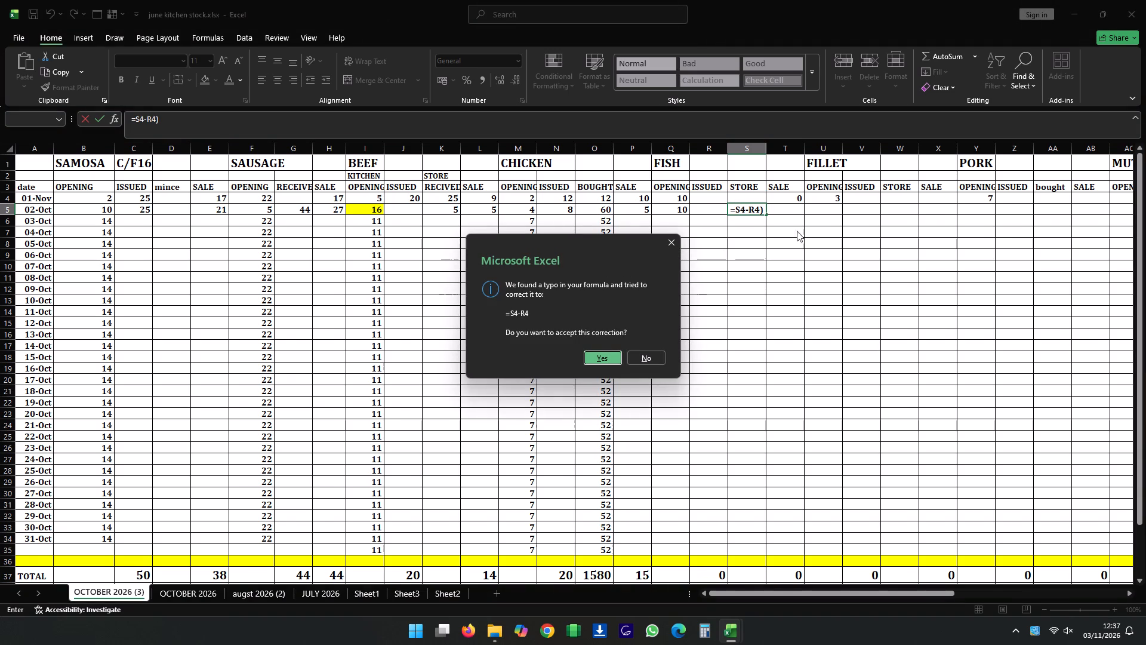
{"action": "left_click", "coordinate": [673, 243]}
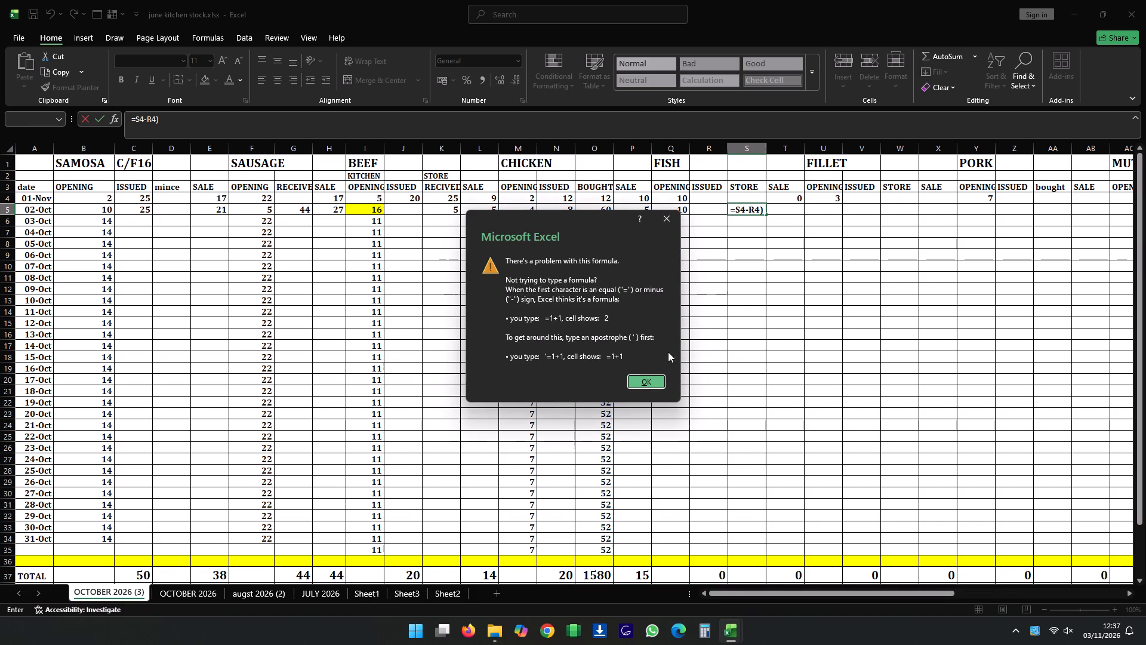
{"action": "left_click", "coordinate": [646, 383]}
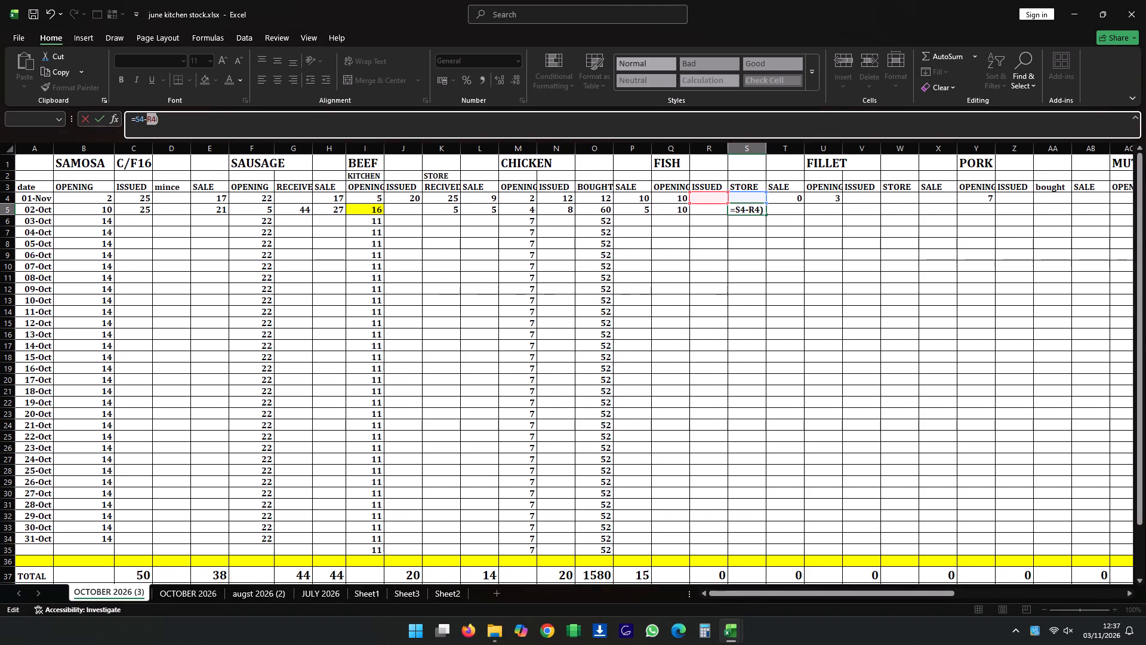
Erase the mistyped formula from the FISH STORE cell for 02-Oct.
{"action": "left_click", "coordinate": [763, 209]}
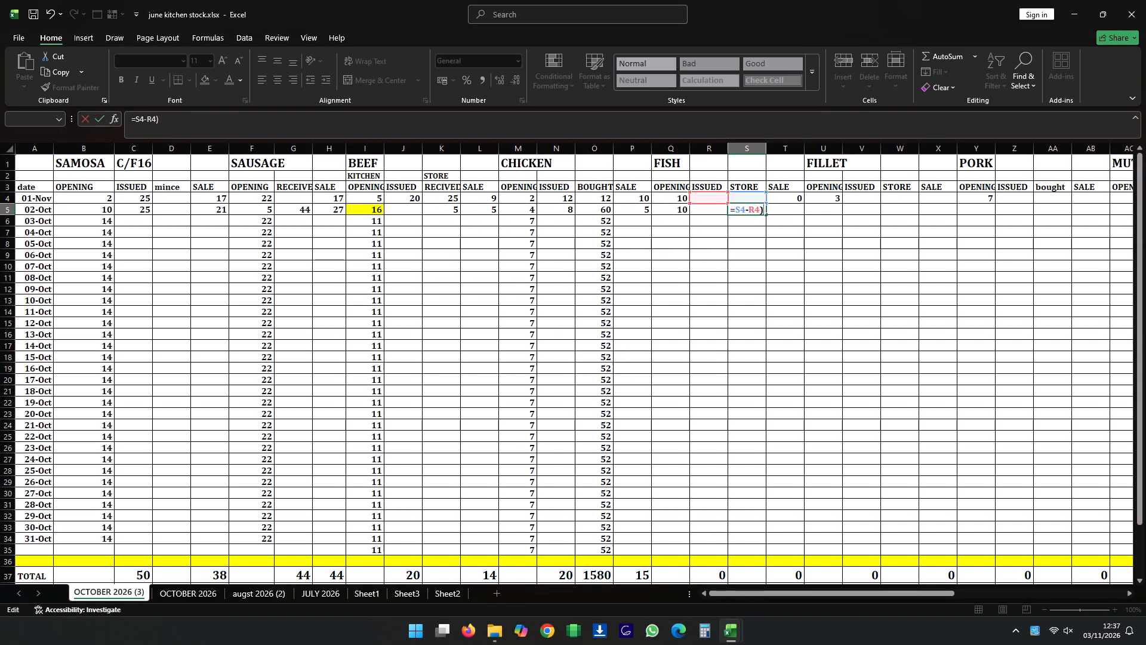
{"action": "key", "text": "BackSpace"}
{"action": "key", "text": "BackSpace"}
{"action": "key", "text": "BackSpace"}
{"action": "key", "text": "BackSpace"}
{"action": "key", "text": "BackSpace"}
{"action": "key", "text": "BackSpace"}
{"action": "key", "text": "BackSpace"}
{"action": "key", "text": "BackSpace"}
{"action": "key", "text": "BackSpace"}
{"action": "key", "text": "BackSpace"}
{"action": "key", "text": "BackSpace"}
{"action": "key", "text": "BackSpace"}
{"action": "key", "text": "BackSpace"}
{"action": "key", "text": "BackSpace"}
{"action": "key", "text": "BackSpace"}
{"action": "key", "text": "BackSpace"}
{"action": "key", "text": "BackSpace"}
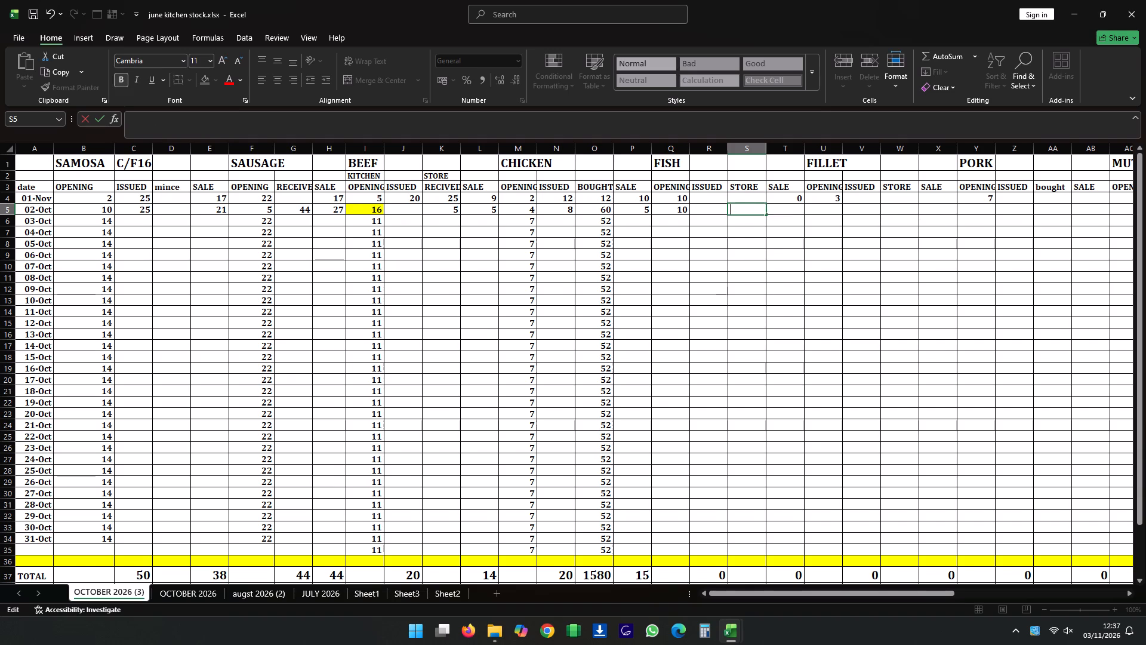
Enter the formula =(S4-R4) in the FISH STORE cell for 02-Oct, S5, subtracting the previous day's issued amount from its store amount.
{"action": "left_click", "coordinate": [751, 191]}
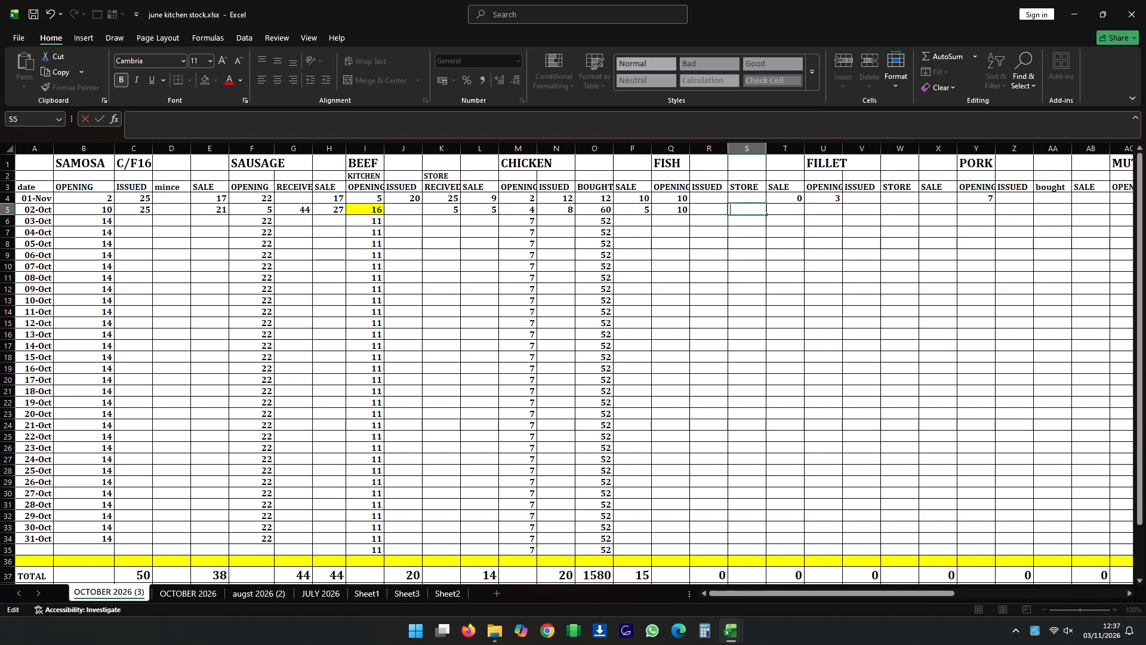
{"action": "left_click", "coordinate": [751, 192]}
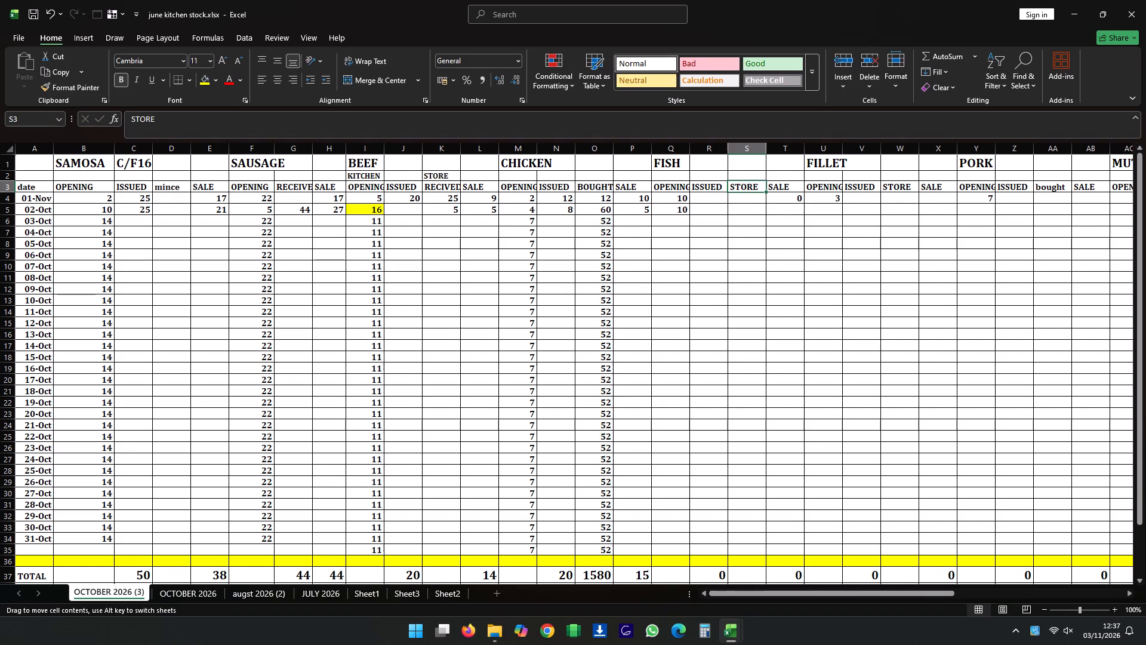
{"action": "left_click", "coordinate": [752, 197]}
{"action": "left_click", "coordinate": [751, 209]}
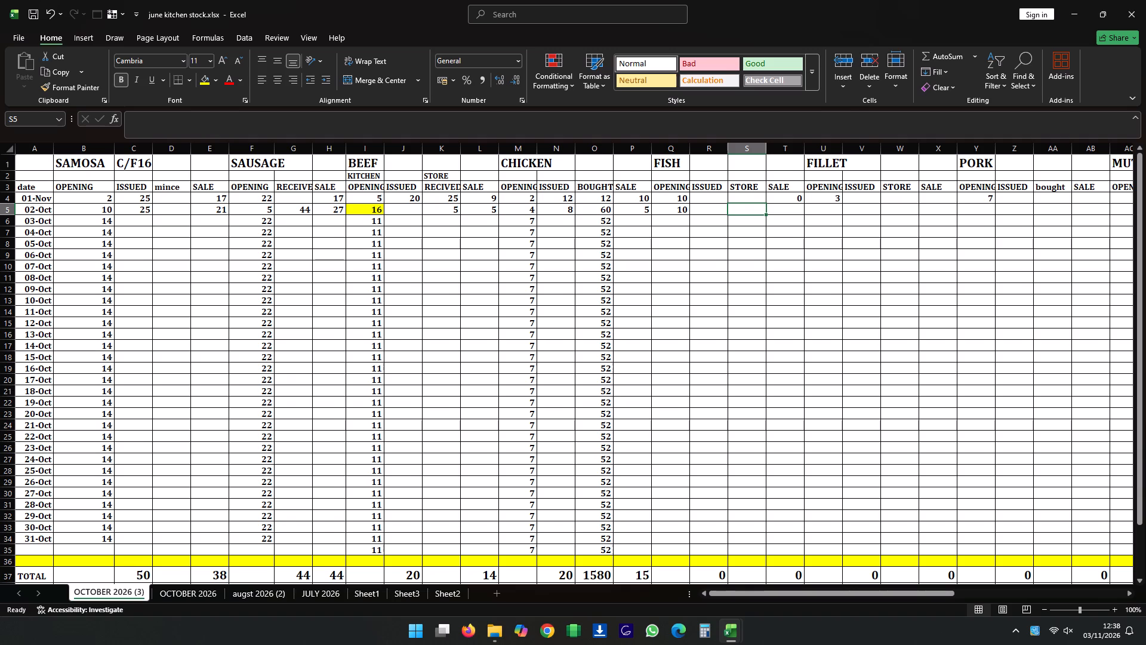
{"action": "key", "text": "equal"}
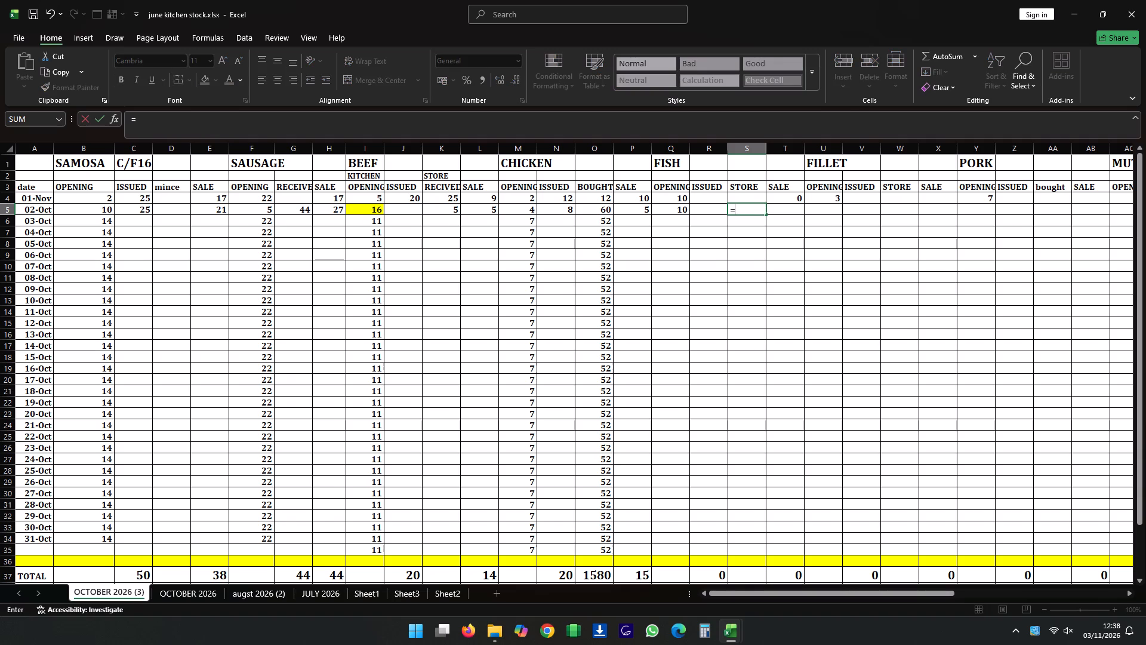
{"action": "key", "text": "shift+parenleft"}
{"action": "left_click", "coordinate": [737, 196]}
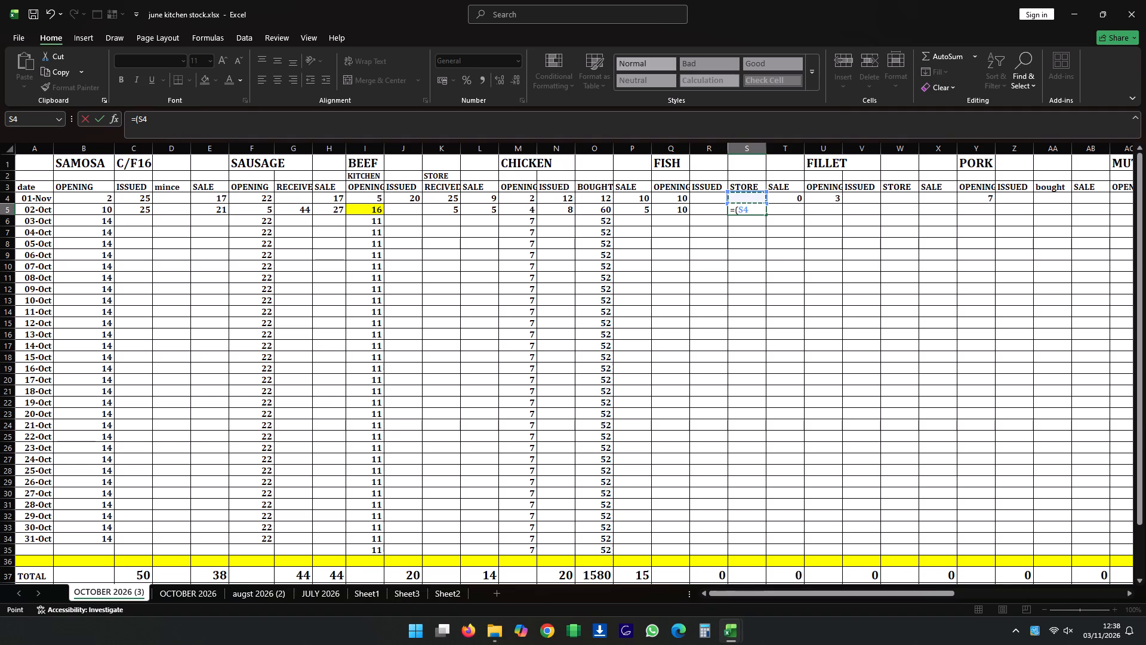
{"action": "key", "text": "minus"}
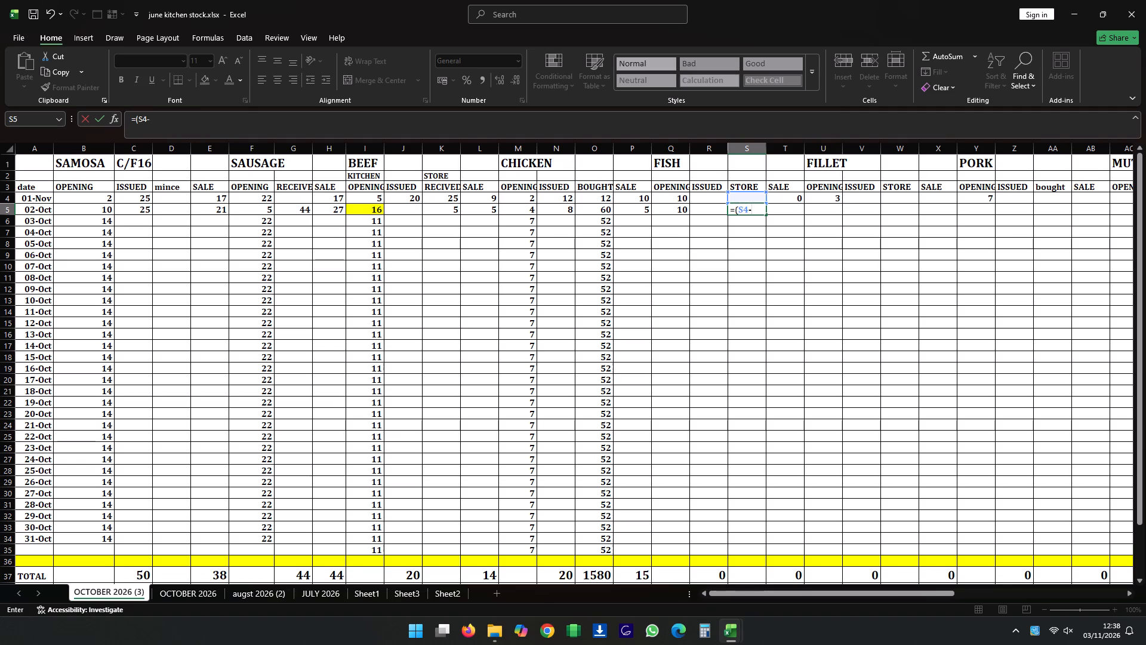
{"action": "left_click", "coordinate": [709, 196]}
{"action": "key", "text": "shift+parenright"}
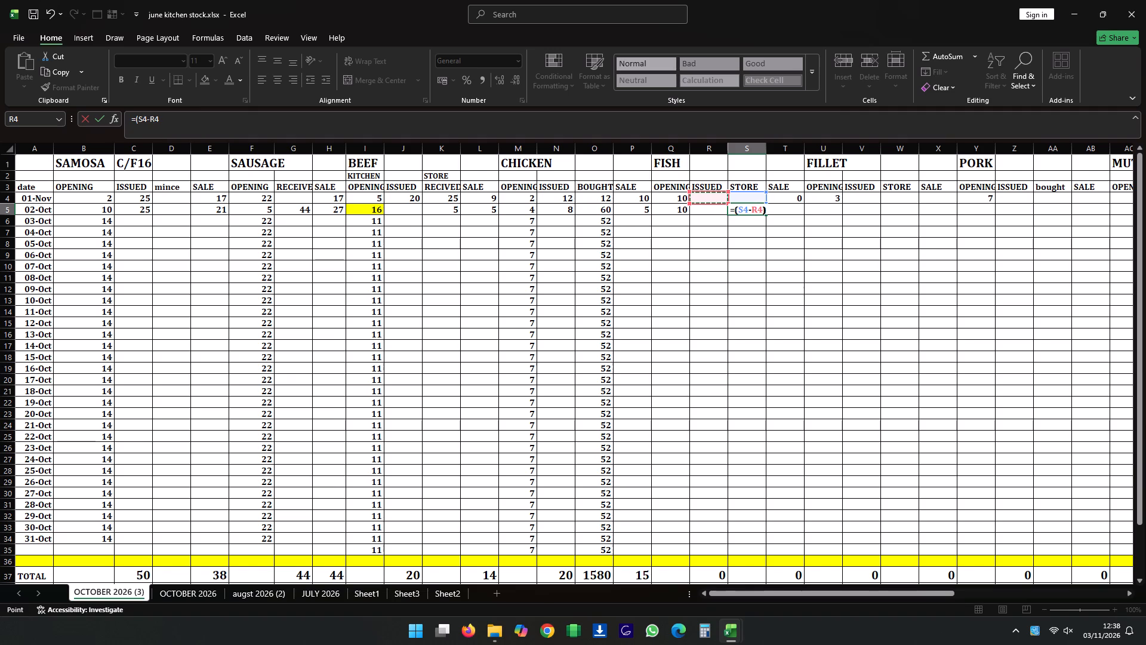
{"action": "key", "text": "Return"}
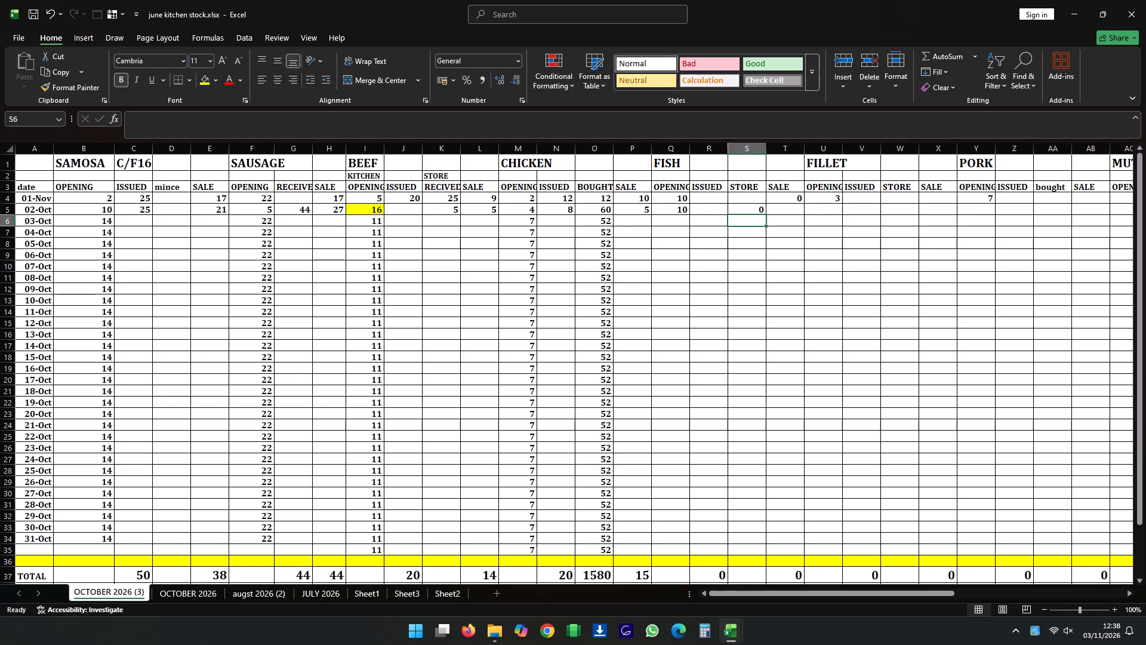
Fill in the FISH row for 01-Nov with 20 in STORE, 5 in ISSUED and 10 in SALE.
{"action": "left_click", "coordinate": [757, 195]}
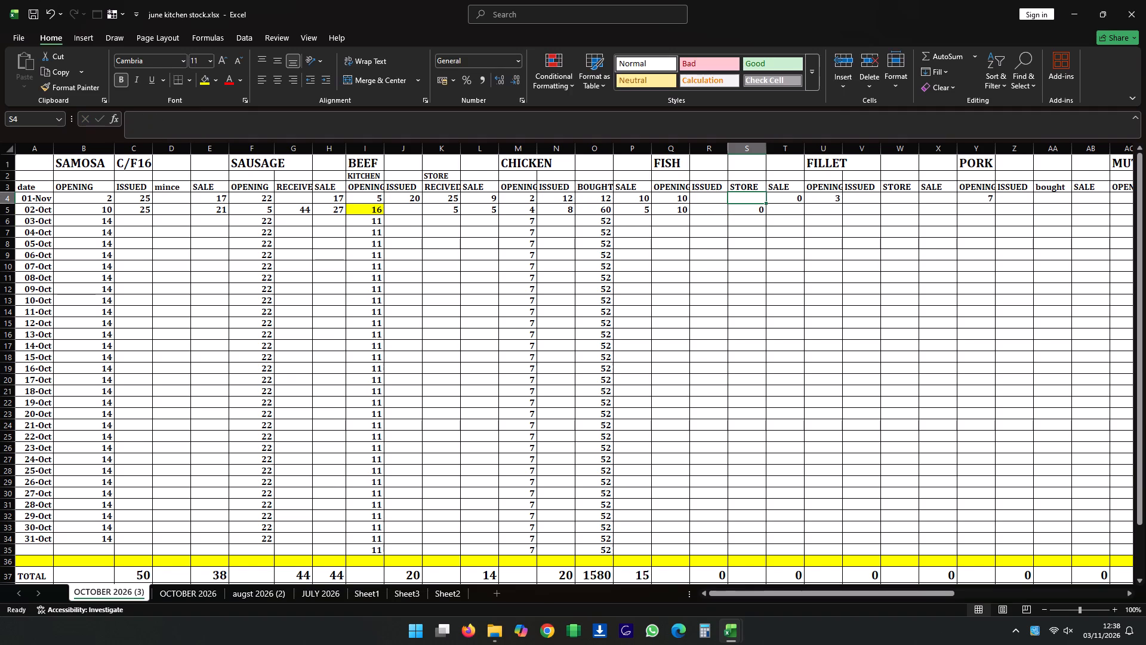
{"action": "type", "text": "20"}
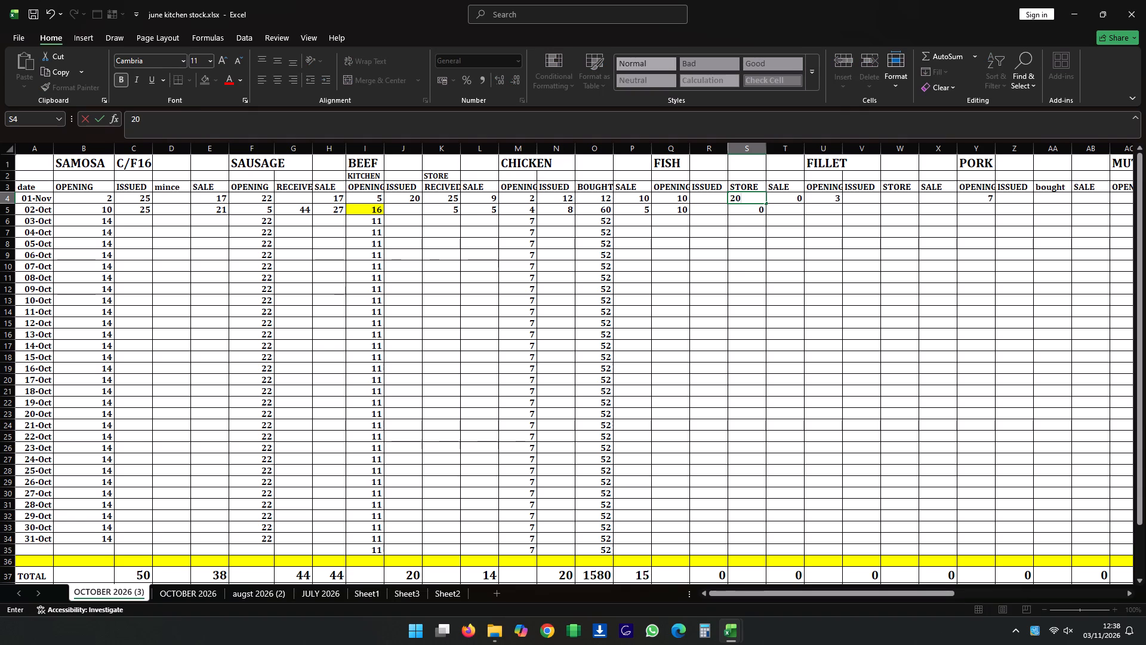
{"action": "left_click", "coordinate": [751, 245]}
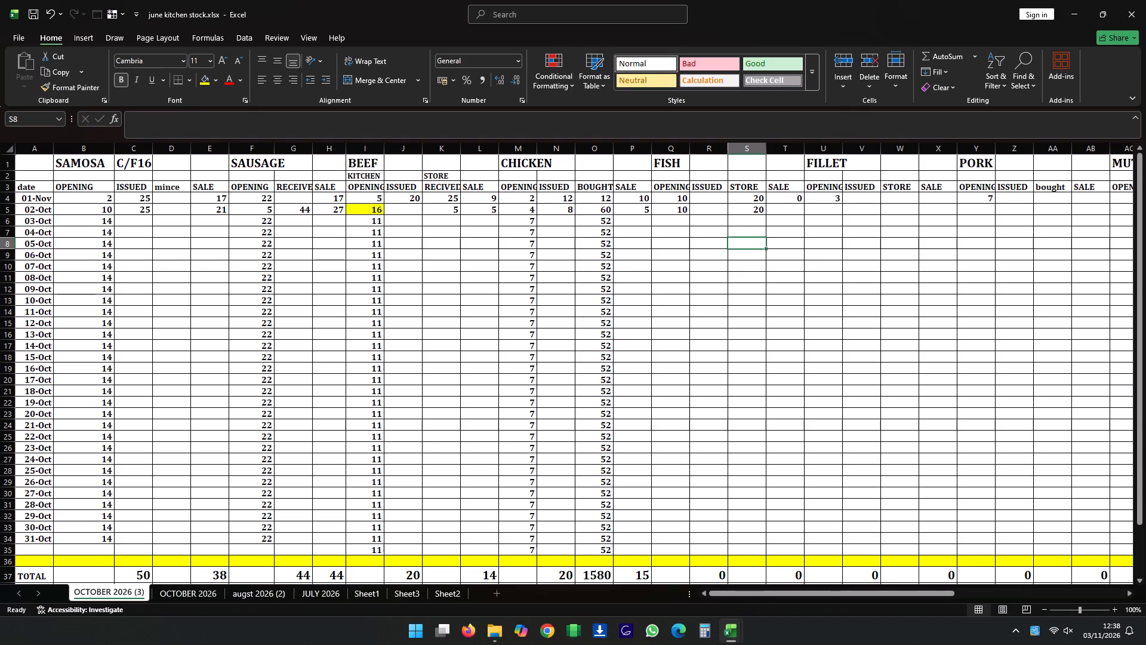
{"action": "left_click", "coordinate": [786, 196]}
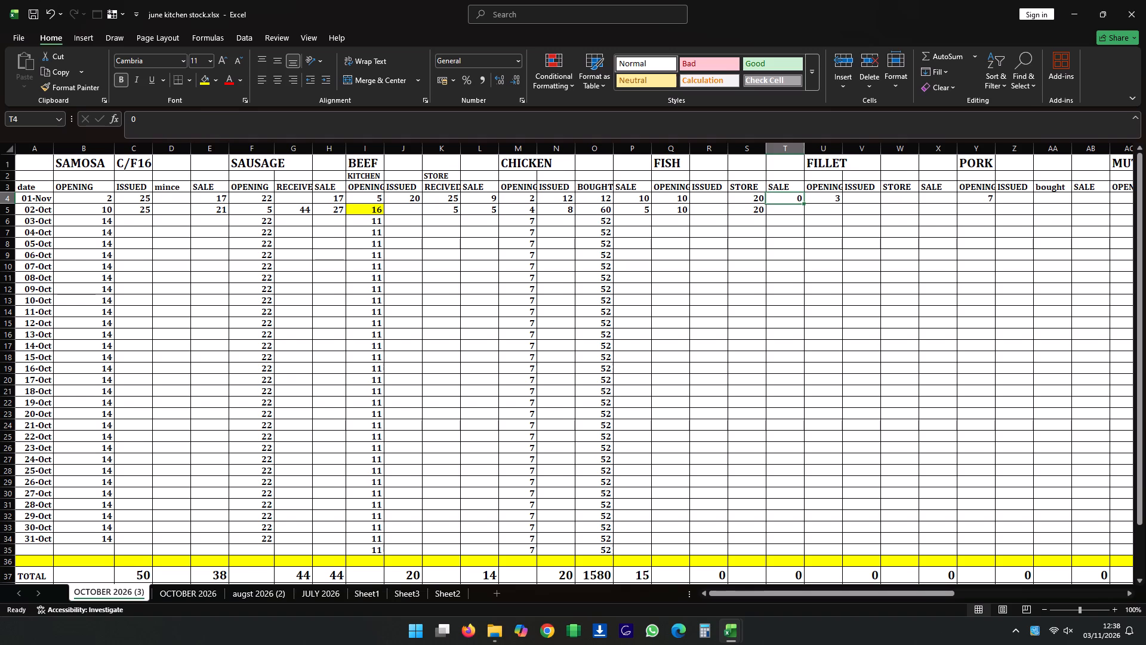
{"action": "left_click", "coordinate": [717, 198]}
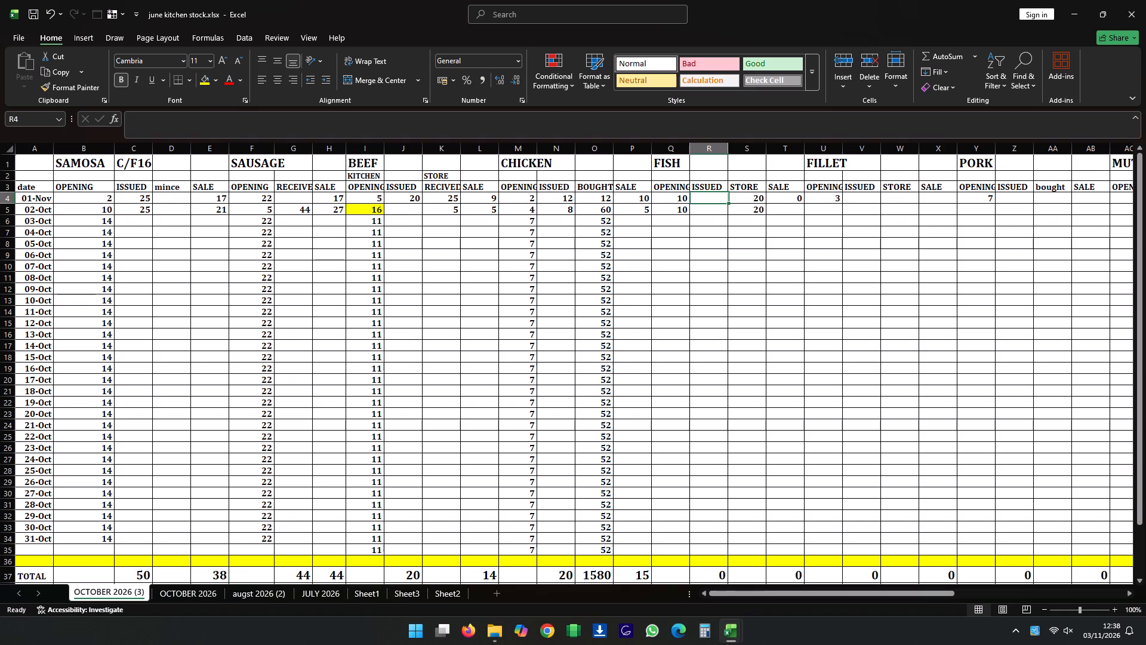
{"action": "key", "text": "5"}
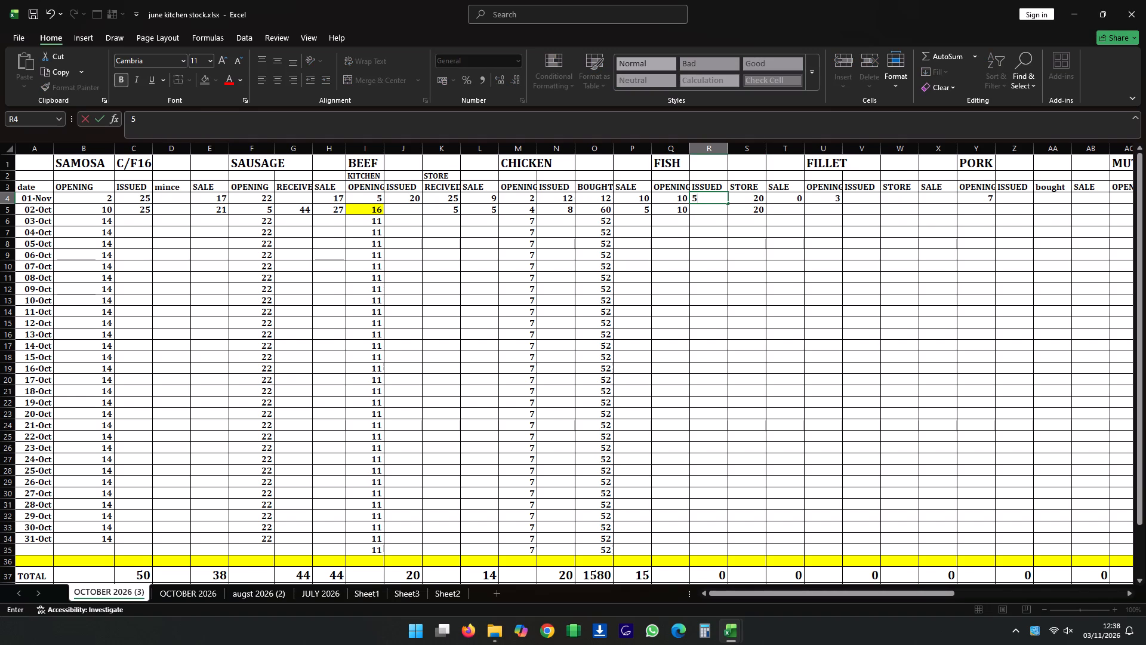
{"action": "left_click", "coordinate": [784, 198]}
{"action": "type", "text": "10"}
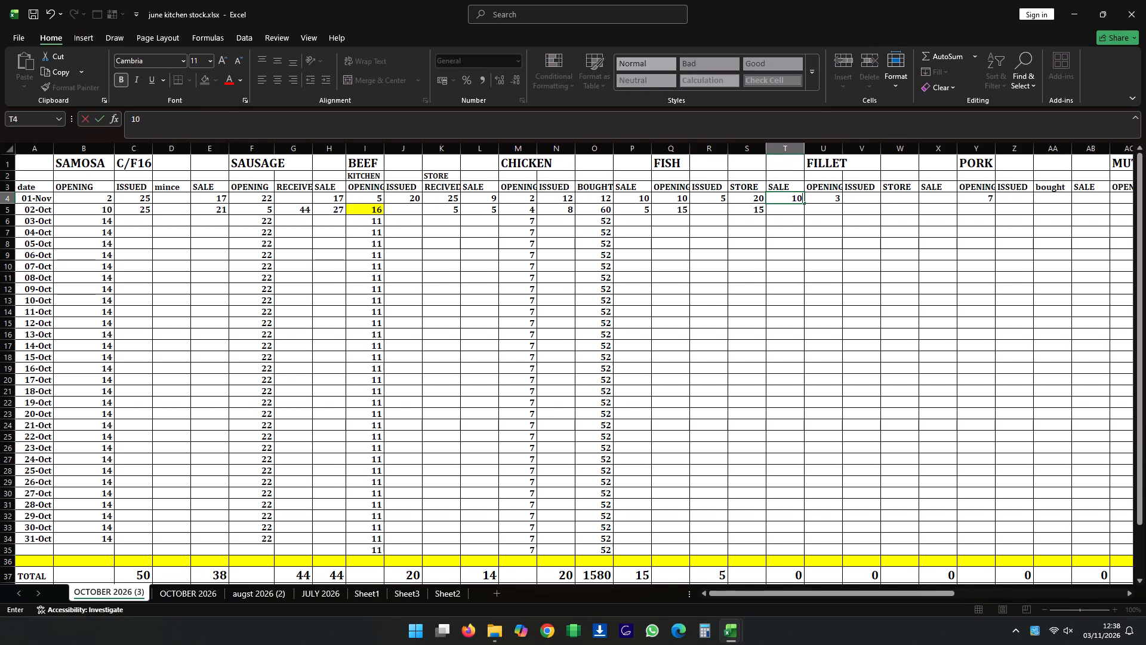
{"action": "left_click", "coordinate": [768, 213]}
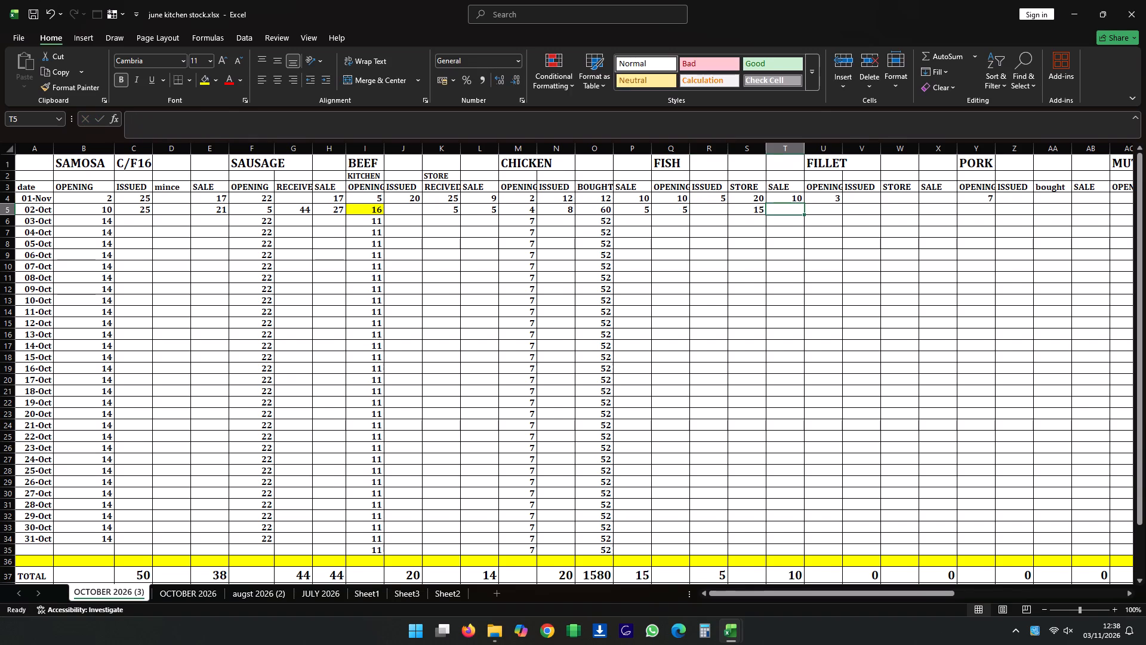
Fill in the FISH entries for 02-Oct with 5 in ISSUED and 2 in SALE.
{"action": "left_click", "coordinate": [719, 211]}
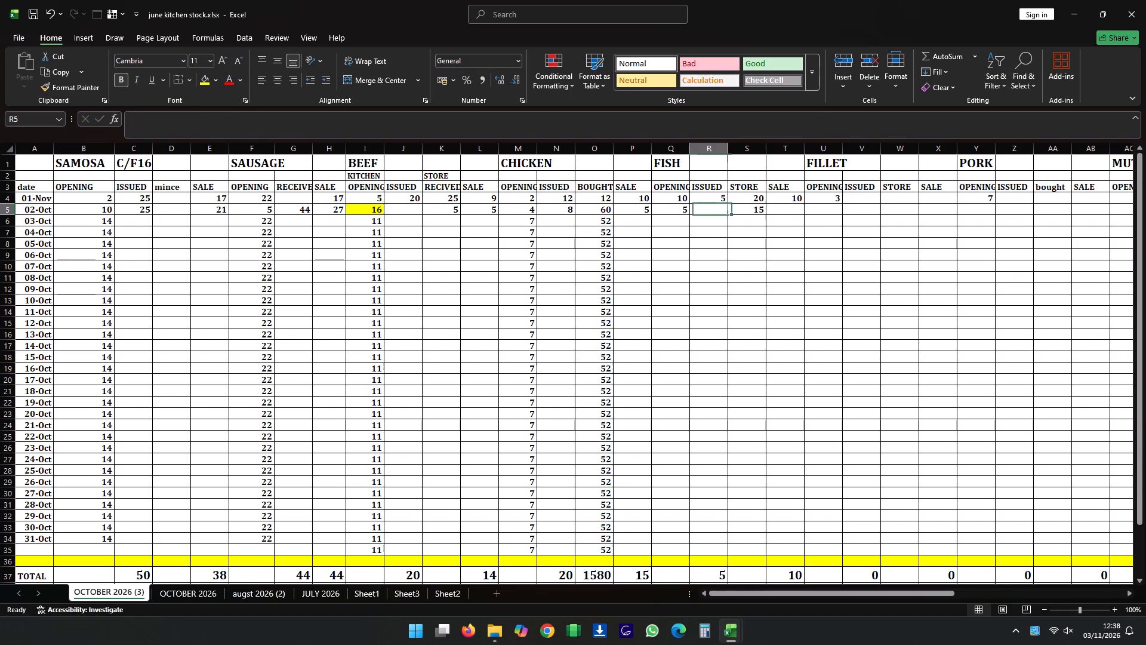
{"action": "key", "text": "5"}
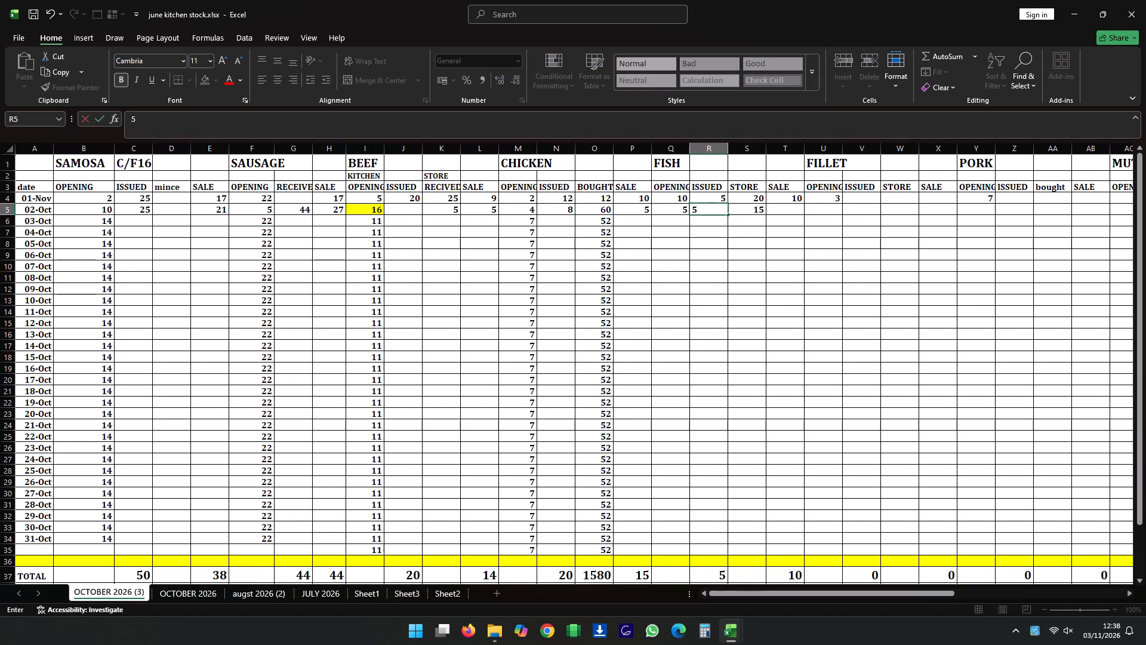
{"action": "left_click", "coordinate": [786, 208]}
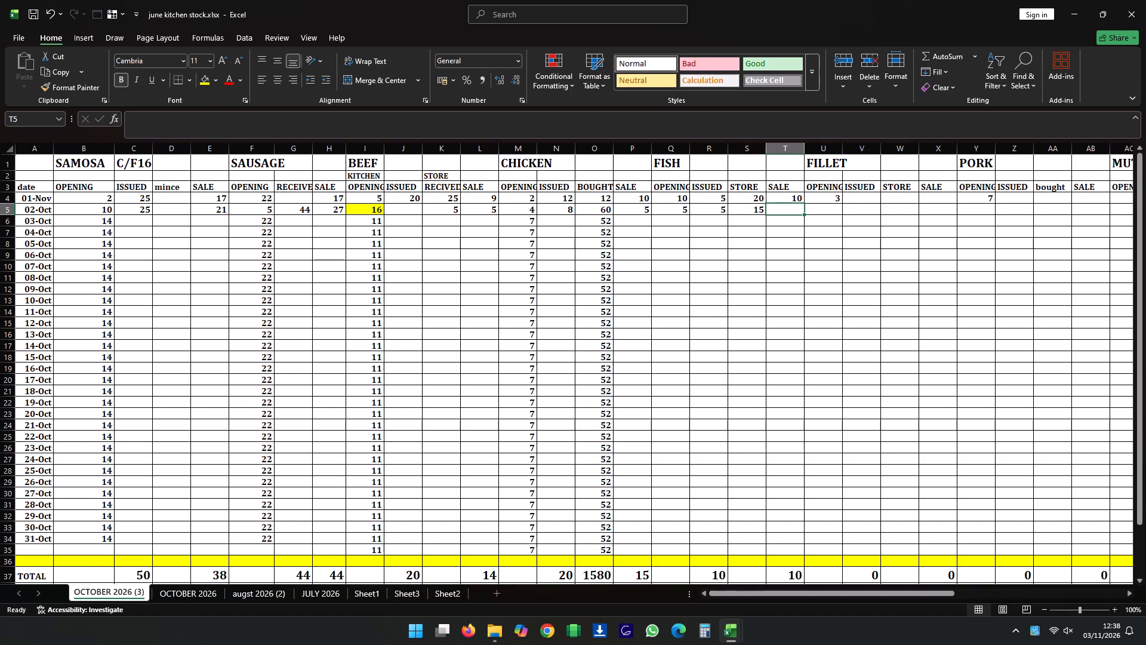
{"action": "key", "text": "2"}
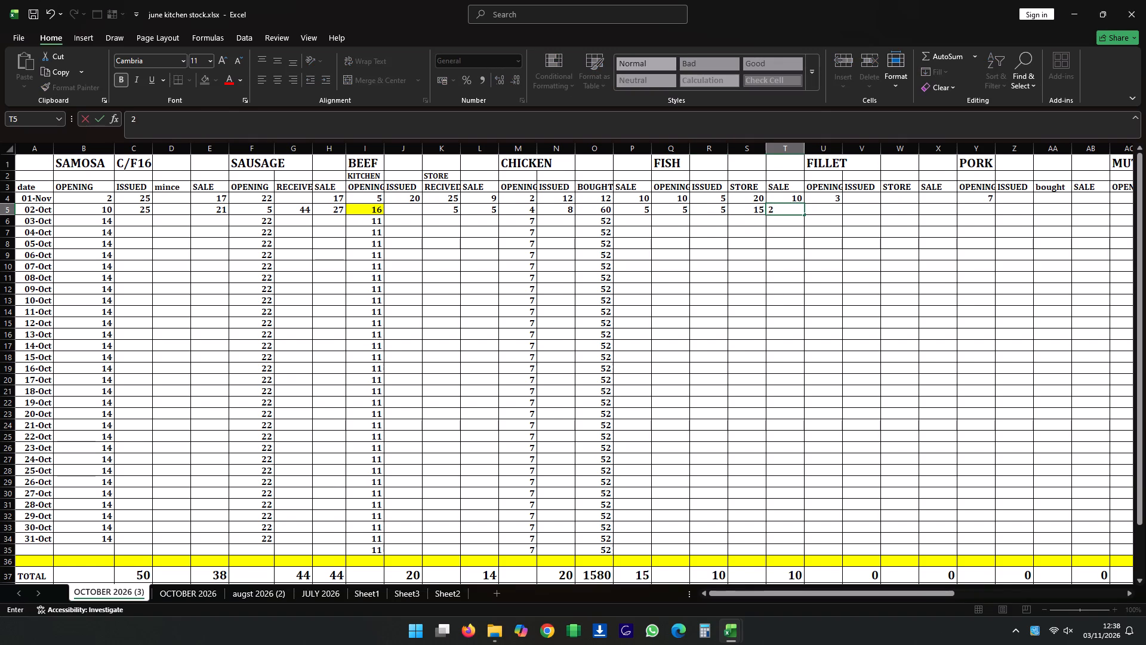
{"action": "left_click", "coordinate": [787, 225]}
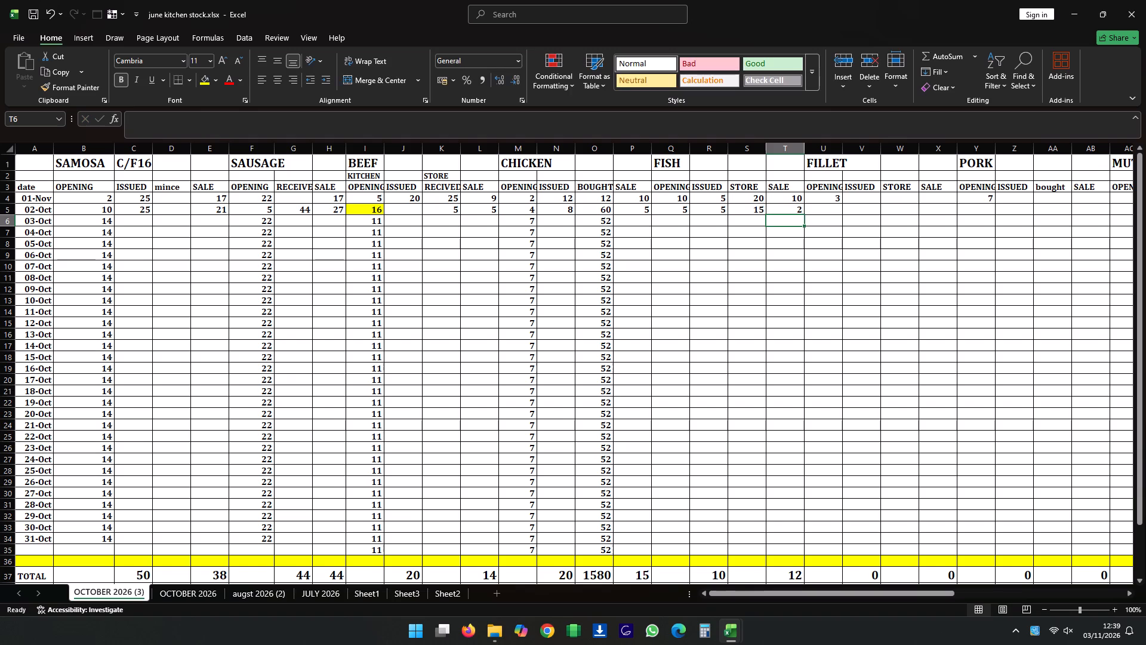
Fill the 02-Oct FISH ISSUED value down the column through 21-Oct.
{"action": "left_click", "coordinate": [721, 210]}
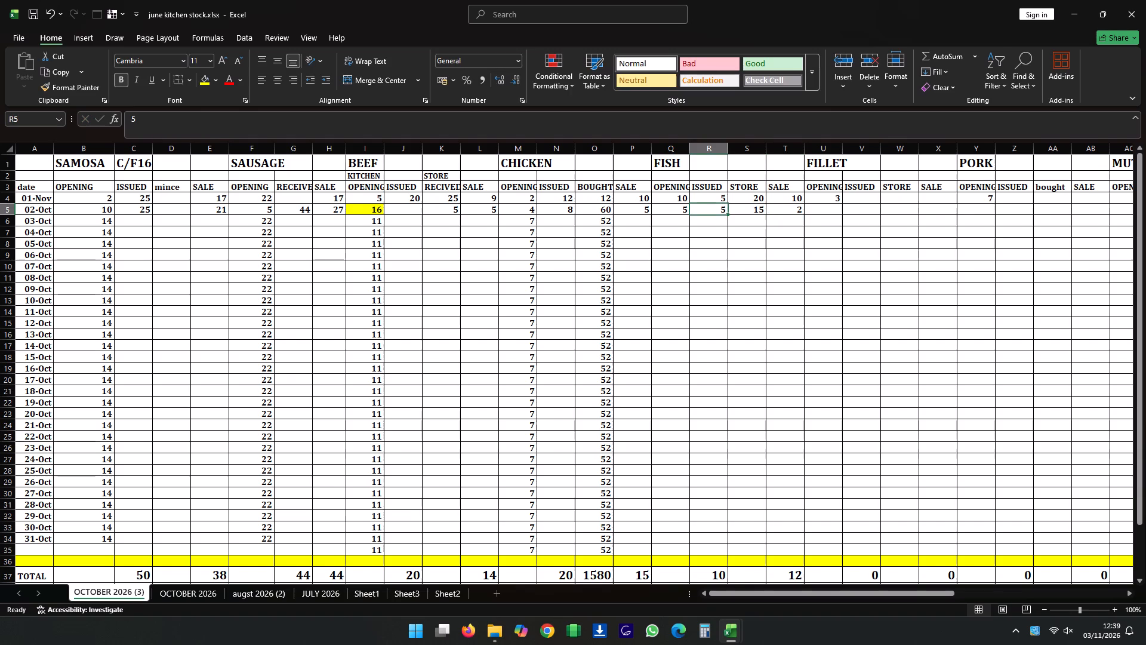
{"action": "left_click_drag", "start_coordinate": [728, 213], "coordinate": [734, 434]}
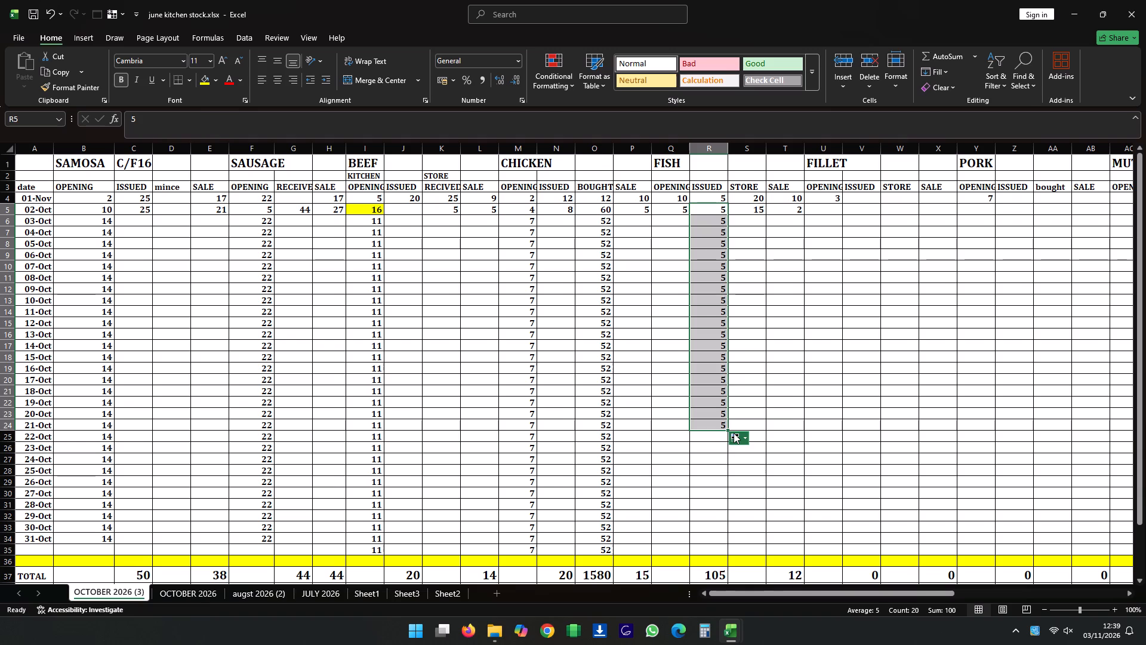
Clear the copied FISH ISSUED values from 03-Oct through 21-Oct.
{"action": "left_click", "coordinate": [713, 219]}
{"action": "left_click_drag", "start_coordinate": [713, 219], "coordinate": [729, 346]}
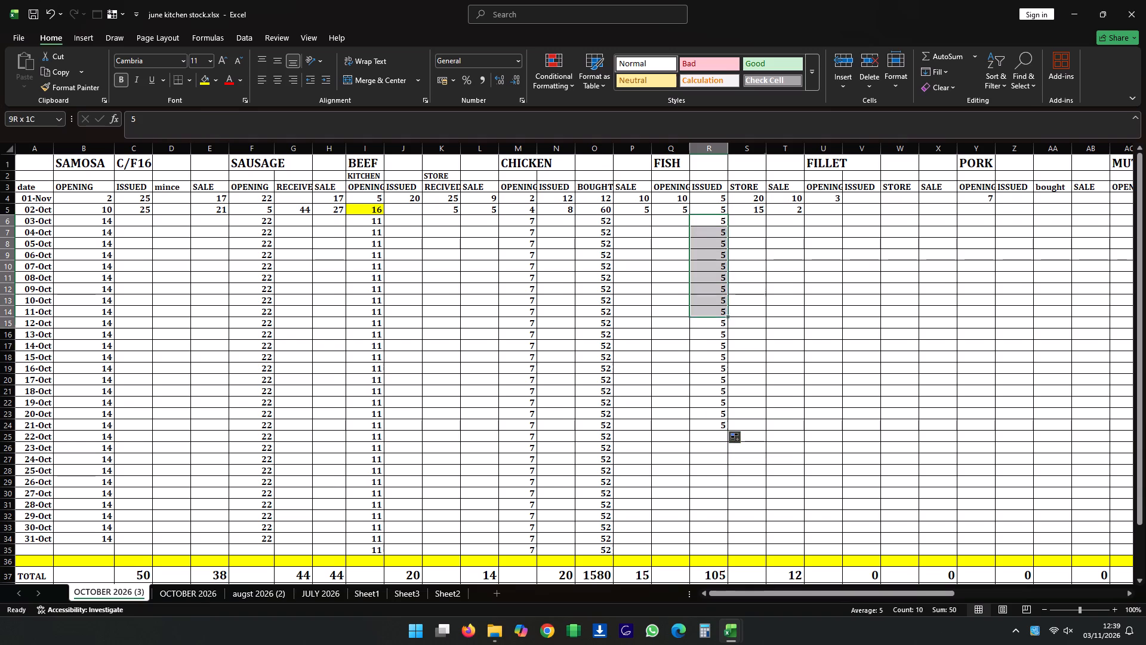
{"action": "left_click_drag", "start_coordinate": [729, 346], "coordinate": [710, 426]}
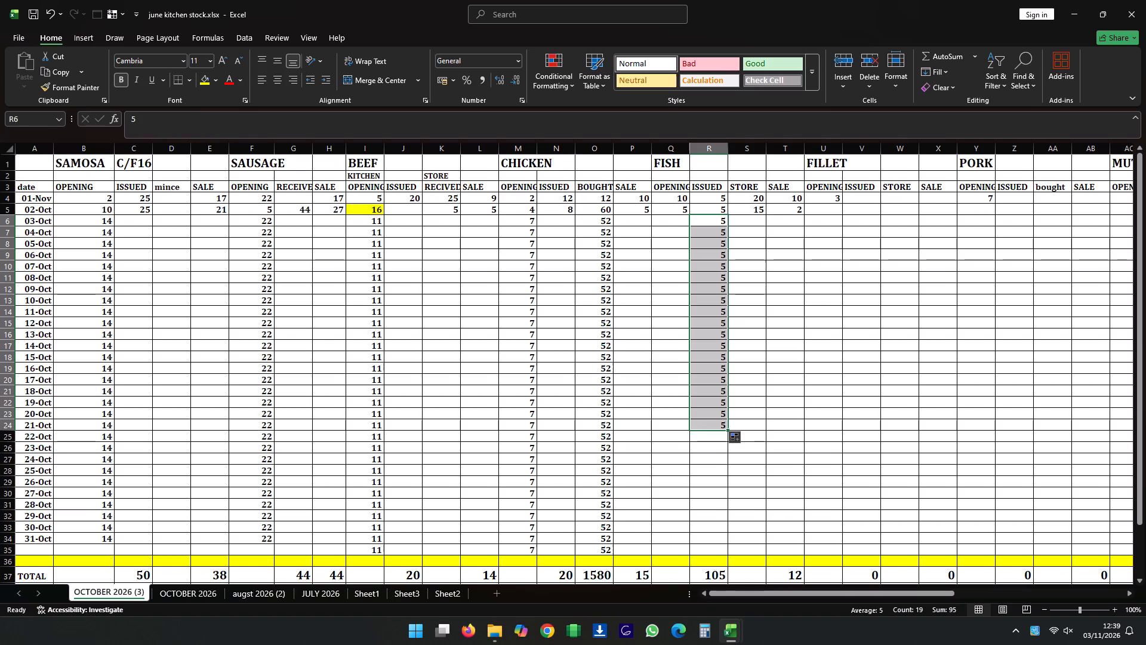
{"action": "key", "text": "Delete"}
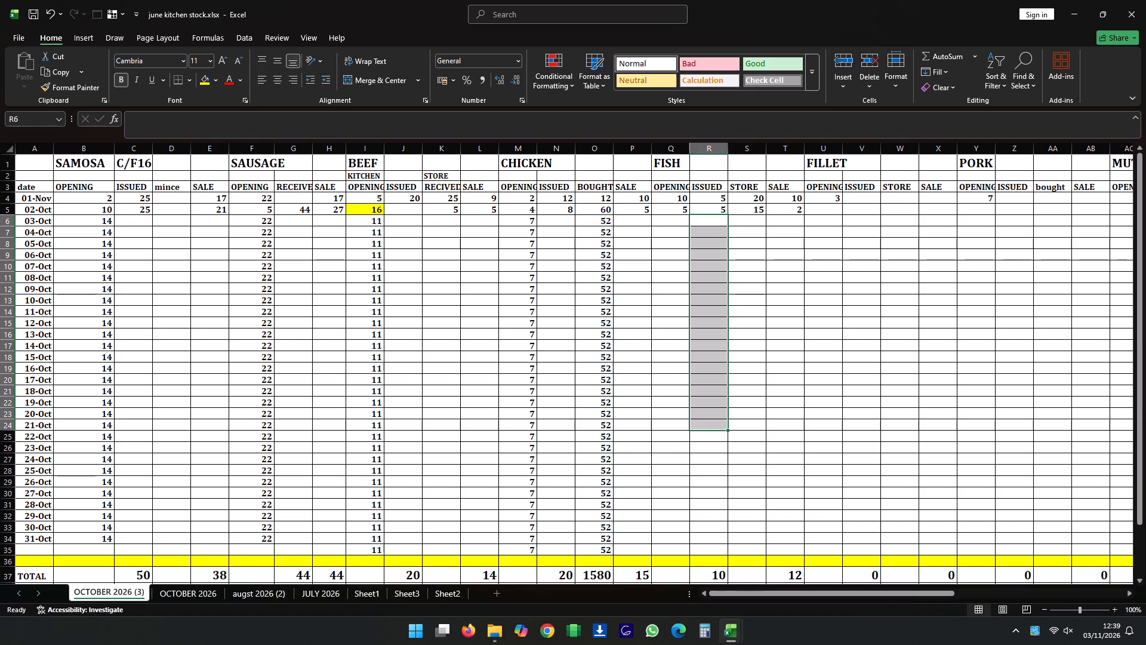
Fill the FISH OPENING formula from 02-Oct (Q5) down the column through 31-Oct.
{"action": "left_click", "coordinate": [670, 221]}
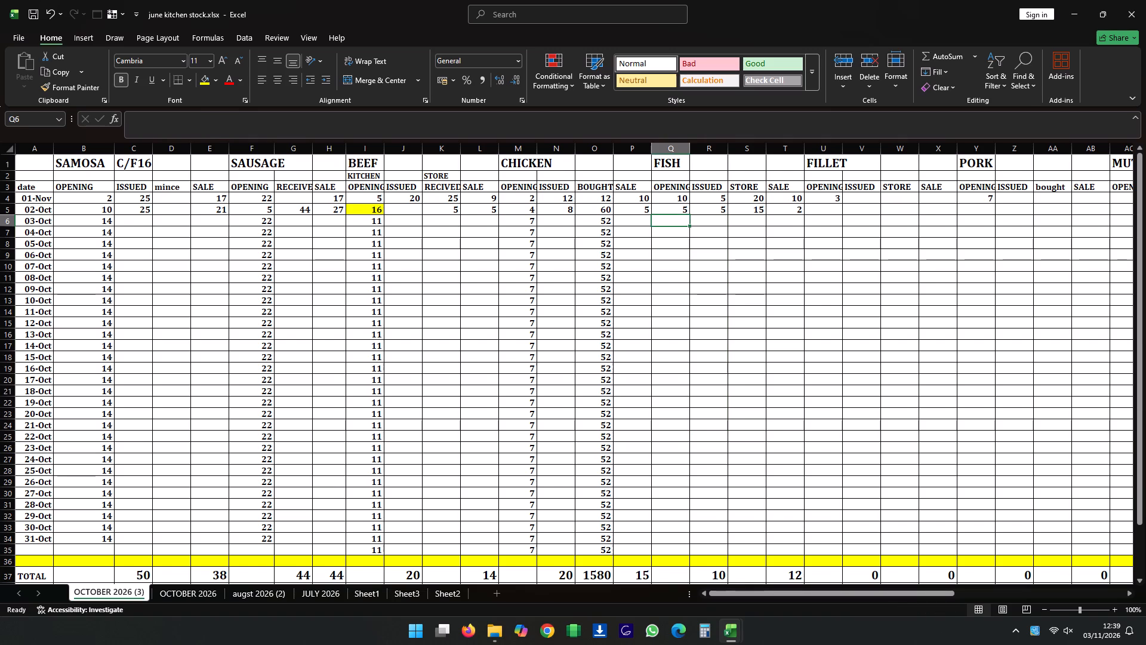
{"action": "left_click", "coordinate": [677, 208]}
{"action": "left_click_drag", "start_coordinate": [689, 215], "coordinate": [688, 273]}
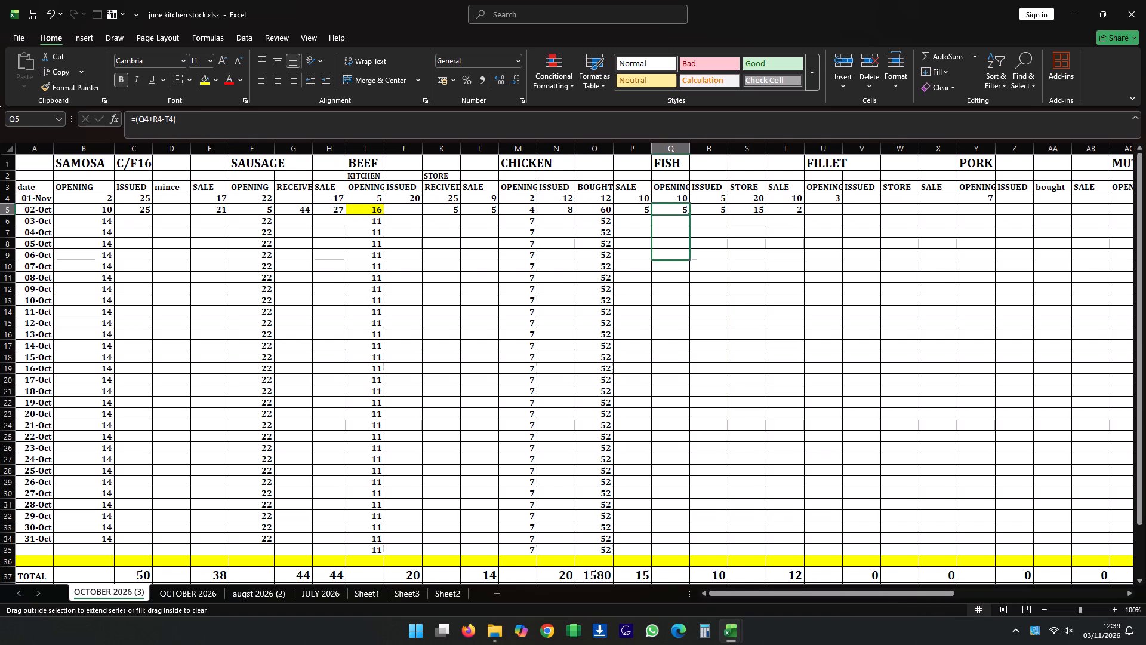
{"action": "left_click_drag", "start_coordinate": [688, 273], "coordinate": [706, 543]}
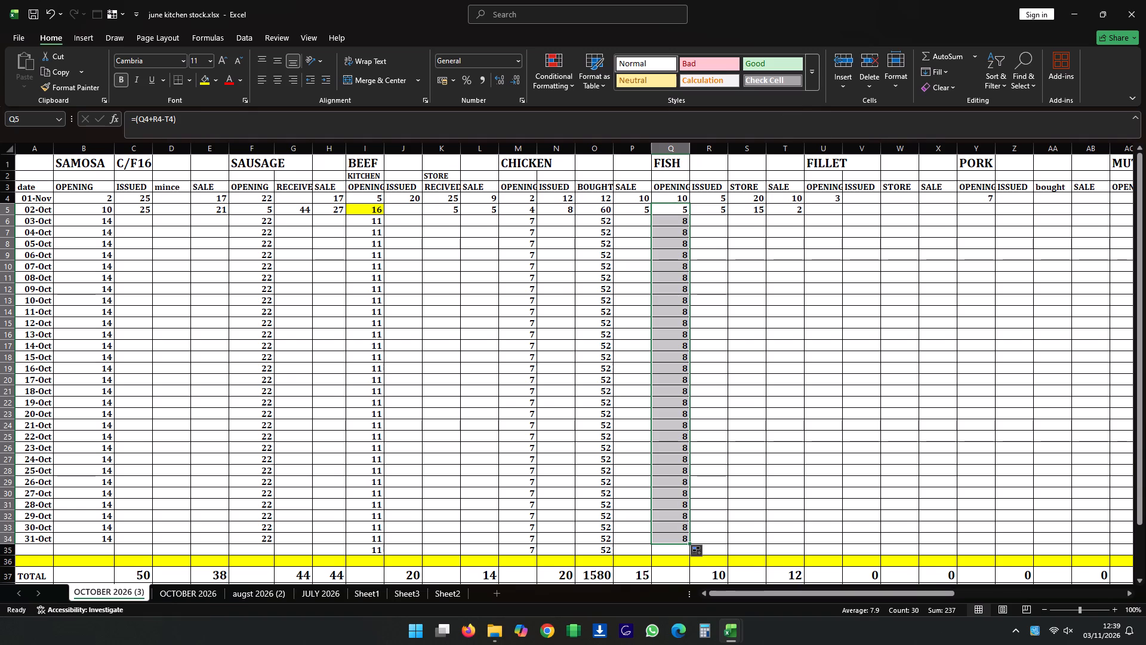
Enter 15 as the FILLET STORE quantity for 01-Nov.
{"action": "left_click", "coordinate": [897, 199]}
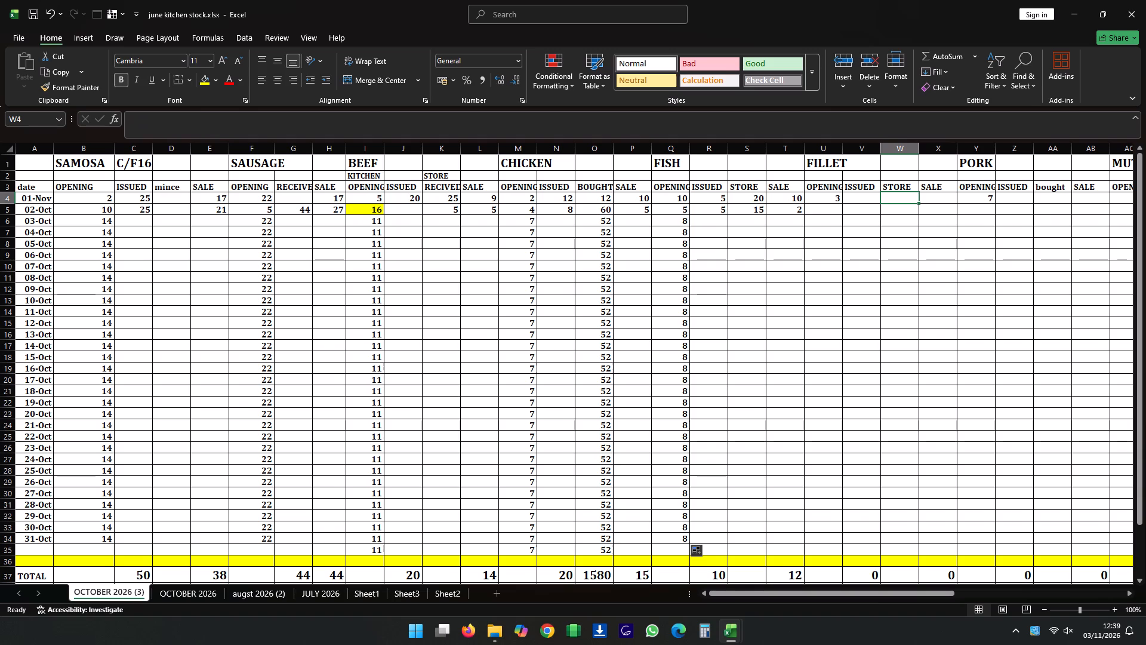
{"action": "type", "text": "15"}
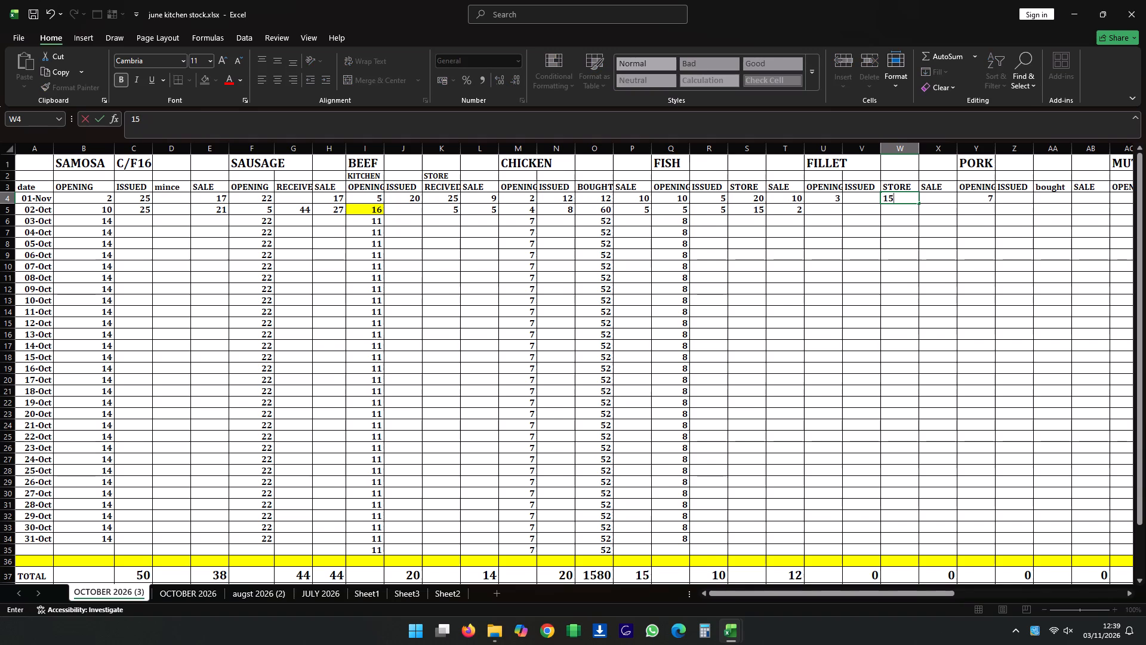
Enter the formula =(W4-V4) in the FILLET STORE cell for 02-Oct, W5, subtracting the previous day's issued amount from its store amount.
{"action": "left_click", "coordinate": [891, 209]}
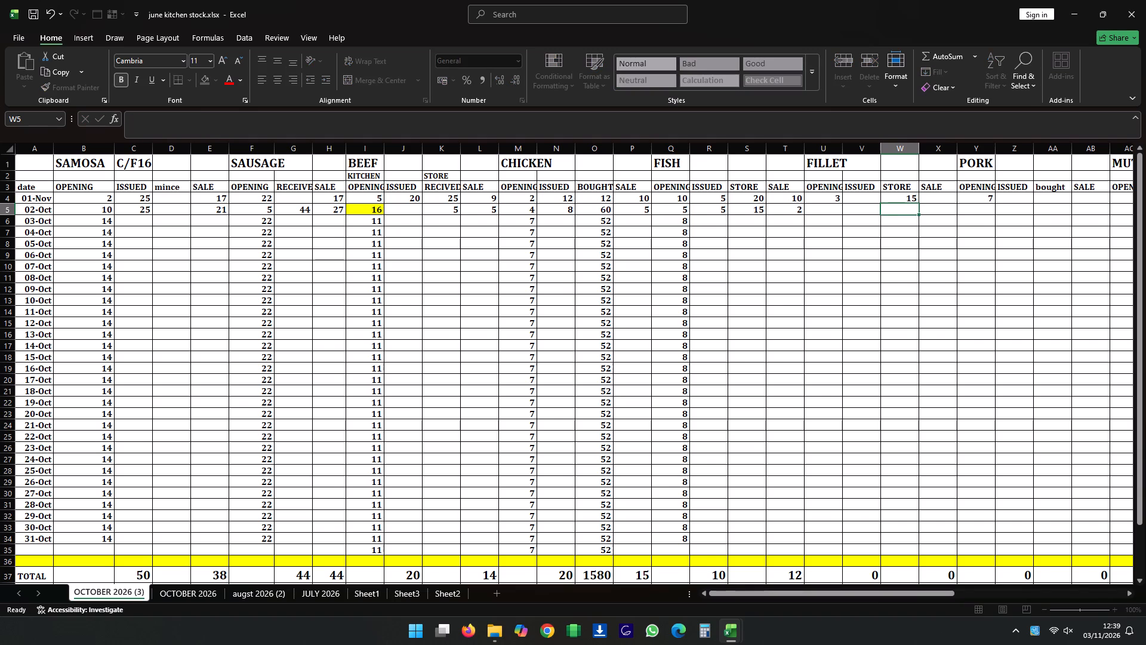
{"action": "key", "text": "equal"}
{"action": "key", "text": "shift+parenleft"}
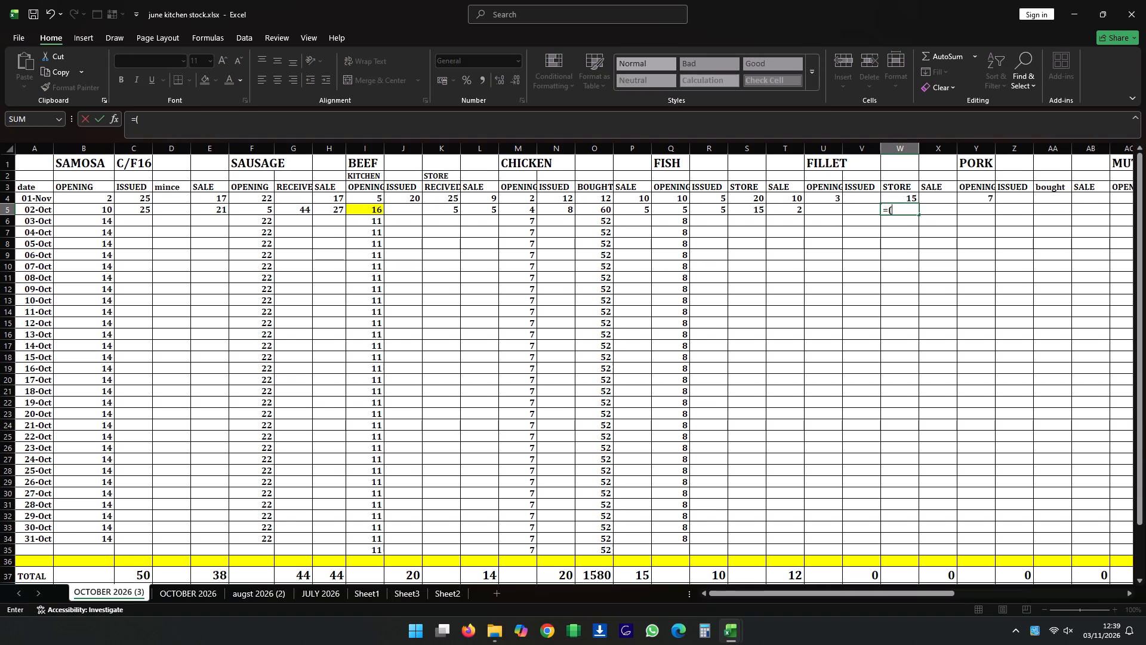
{"action": "left_click", "coordinate": [907, 198]}
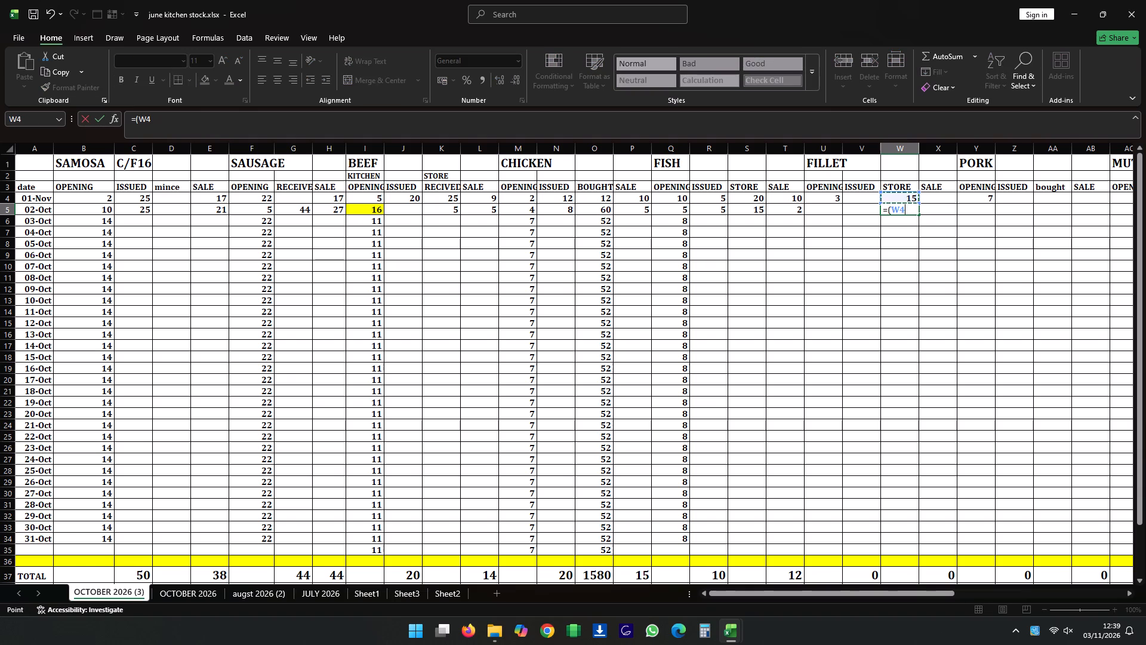
{"action": "key", "text": "minus"}
{"action": "left_click", "coordinate": [866, 196]}
{"action": "key", "text": "shift+parenright"}
{"action": "key", "text": "Return"}
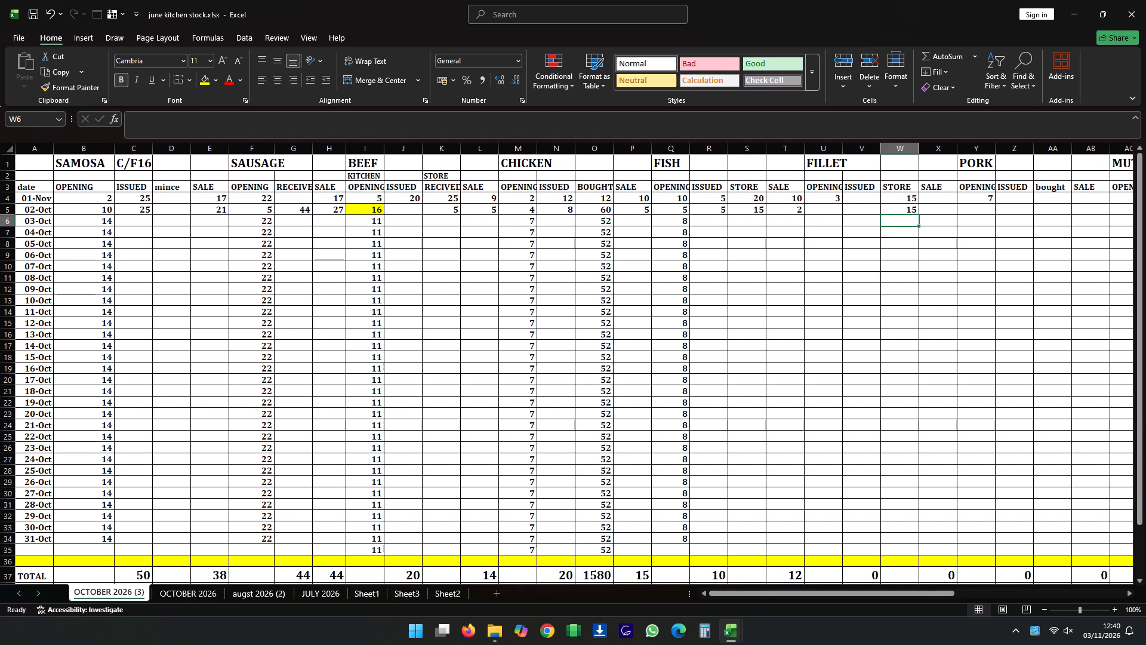
Enter the formula =(U4+V4-X4) in the FILLET OPENING cell for 02-Oct, U5, adding issued and subtracting sales from the previous opening.
{"action": "left_click", "coordinate": [836, 209]}
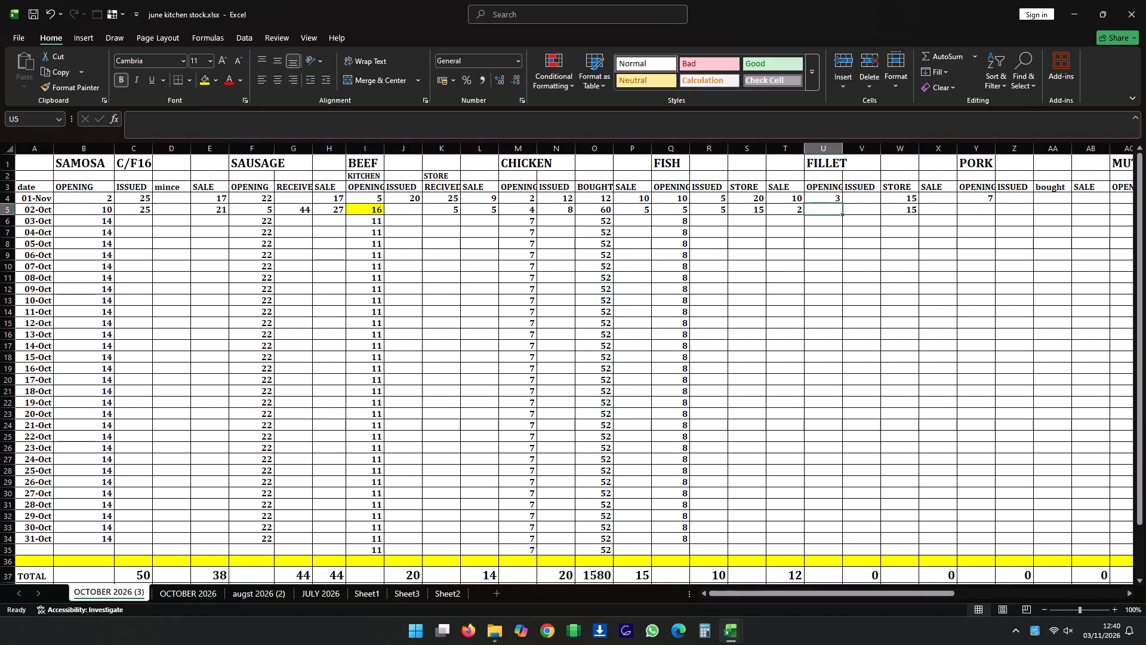
{"action": "key", "text": "equal"}
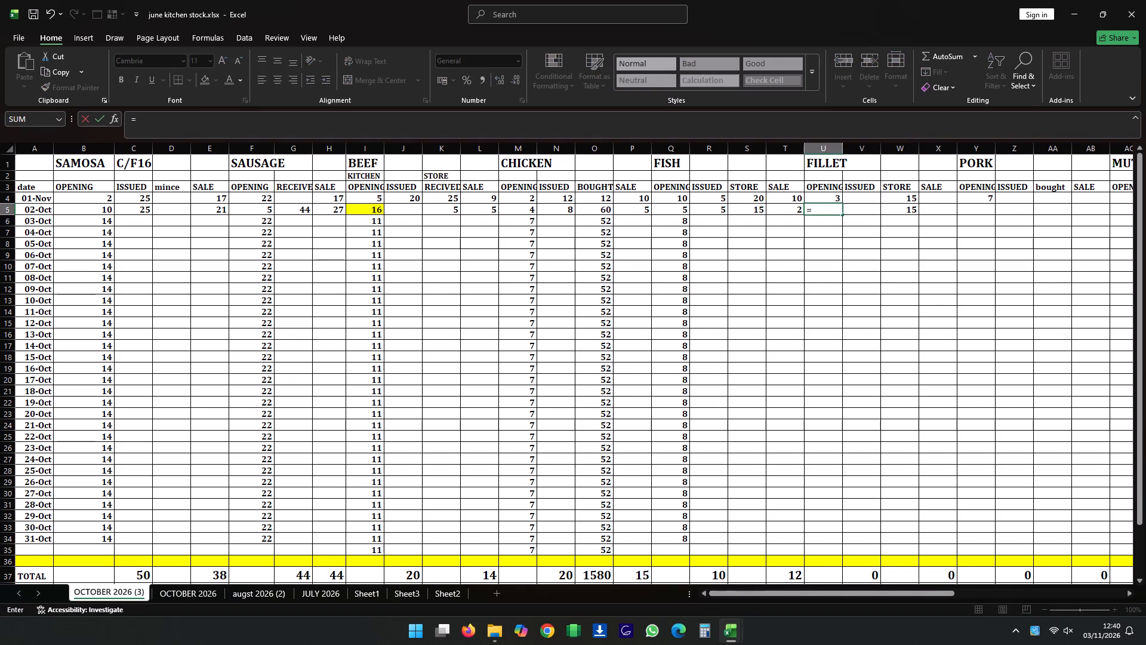
{"action": "key", "text": "shift+parenleft"}
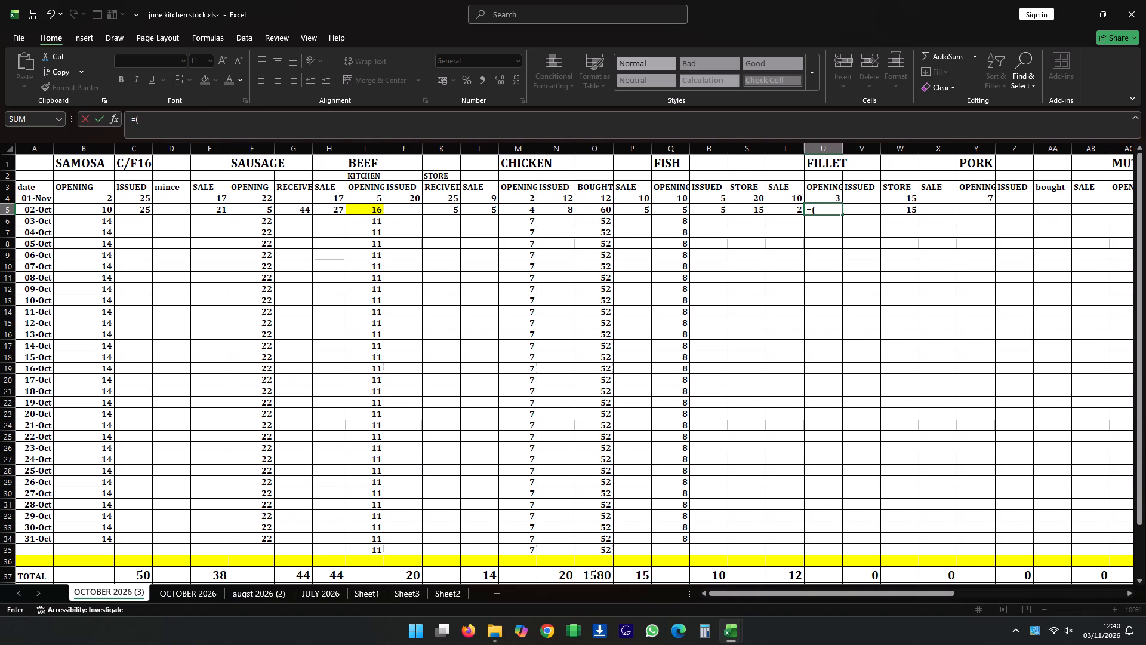
{"action": "left_click", "coordinate": [834, 200]}
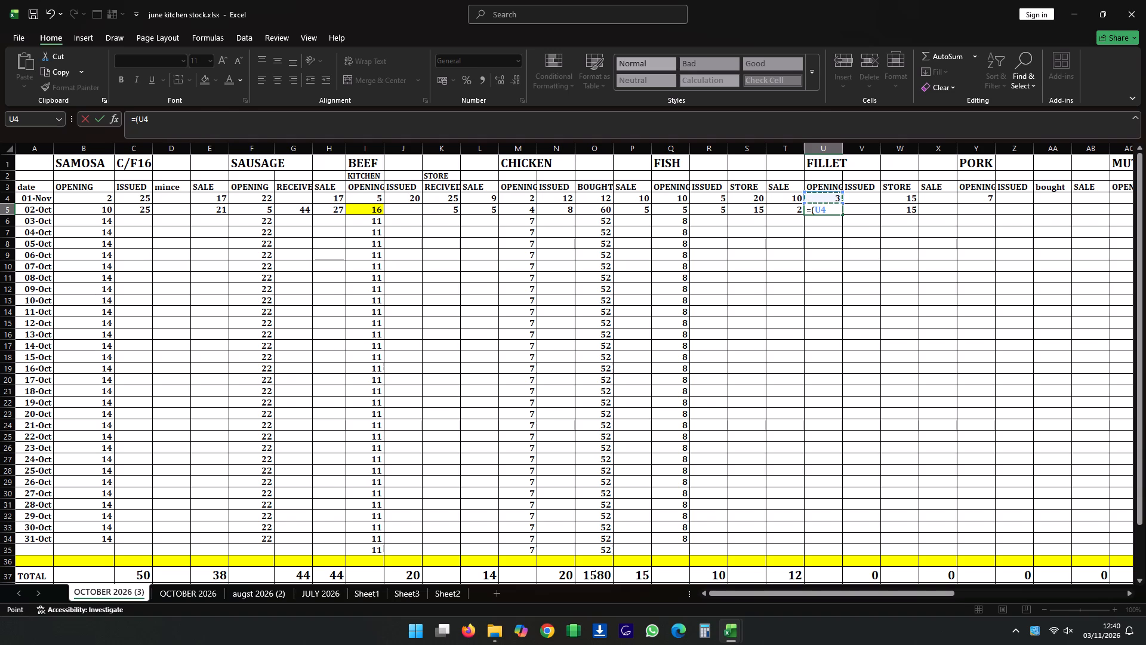
{"action": "key", "text": "plus"}
{"action": "left_click", "coordinate": [869, 193]}
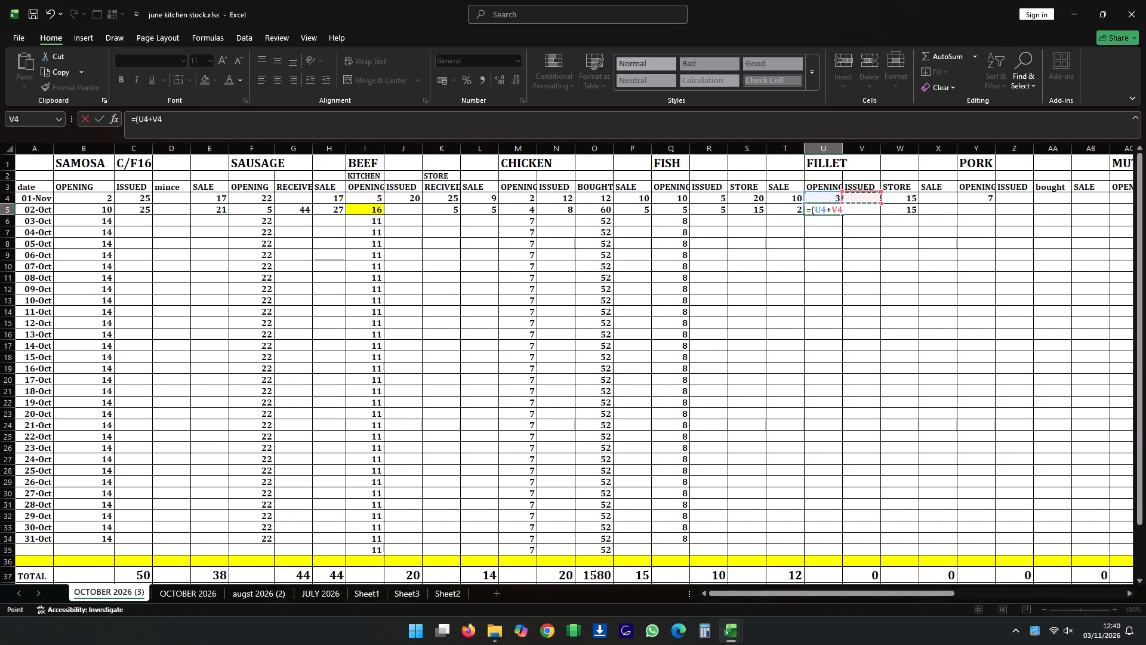
{"action": "key", "text": "minus"}
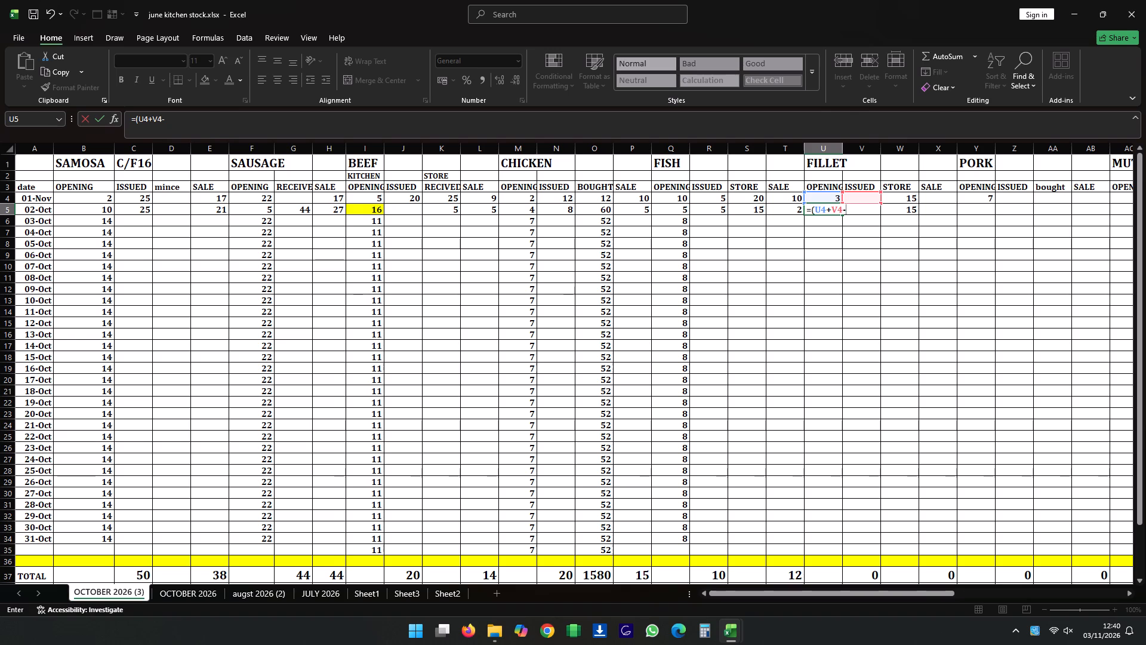
{"action": "left_click", "coordinate": [945, 198]}
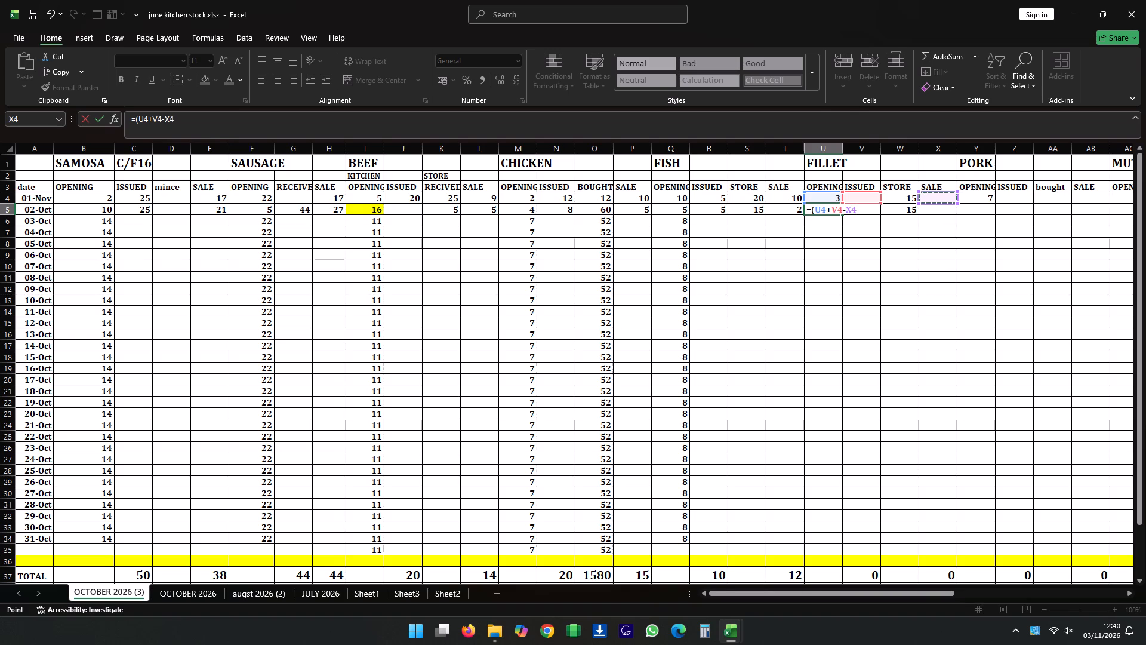
{"action": "key", "text": "shift+parenright"}
{"action": "key", "text": "Return"}
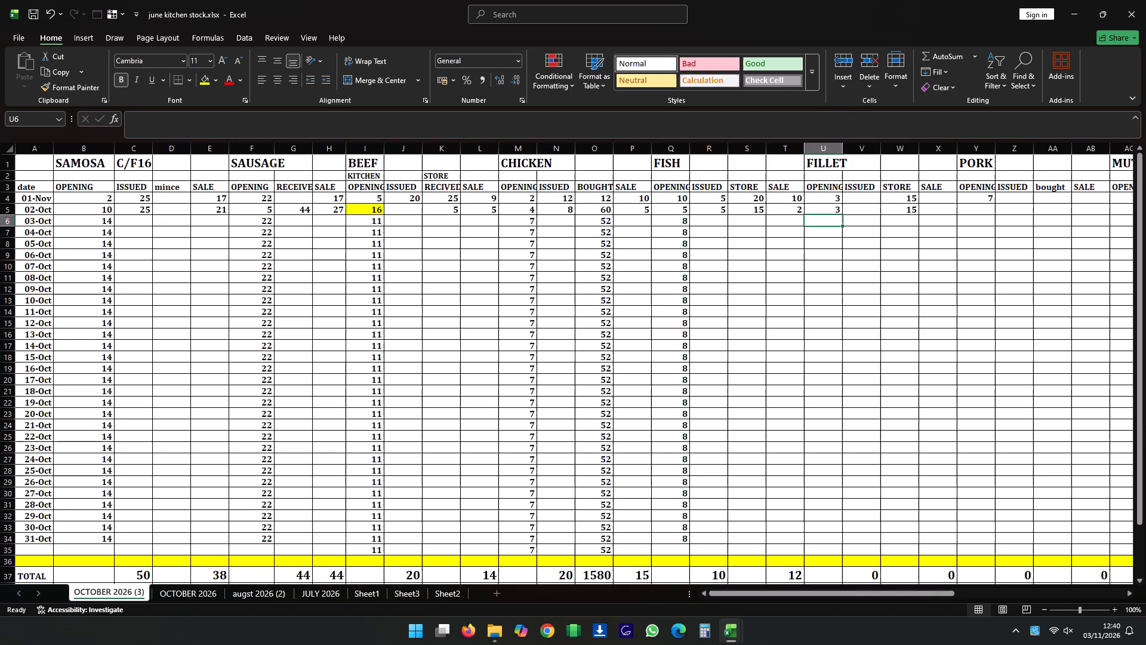
Enter 1 as the FILLET SALE quantity for 01-Nov.
{"action": "left_click", "coordinate": [946, 199]}
{"action": "key", "text": "1"}
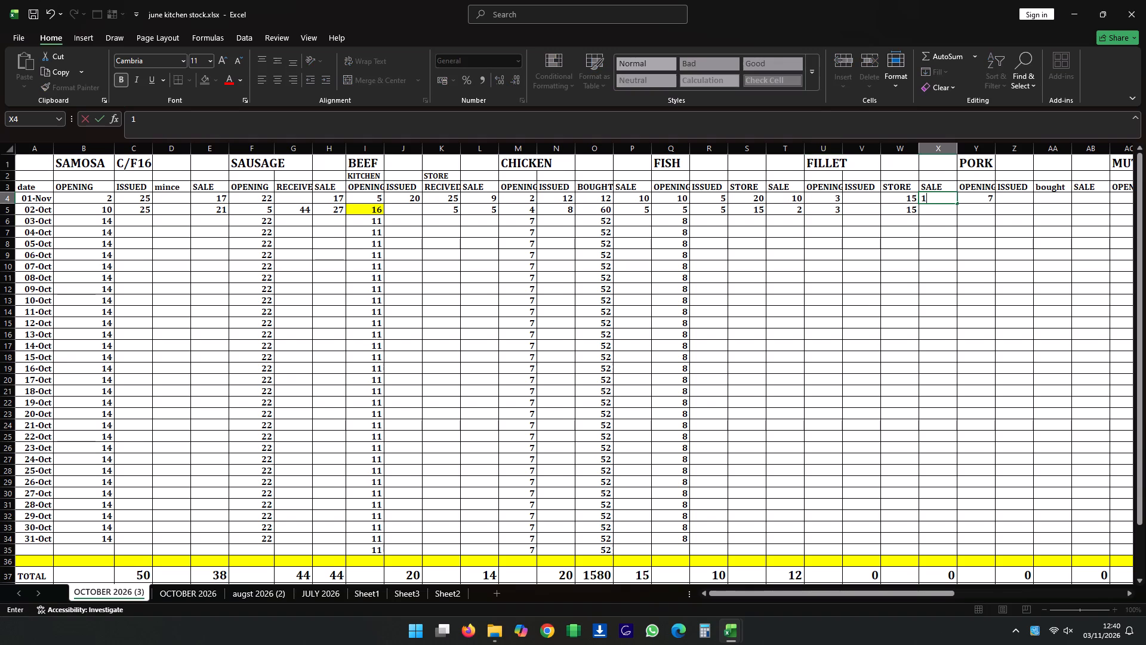
{"action": "left_click", "coordinate": [940, 220]}
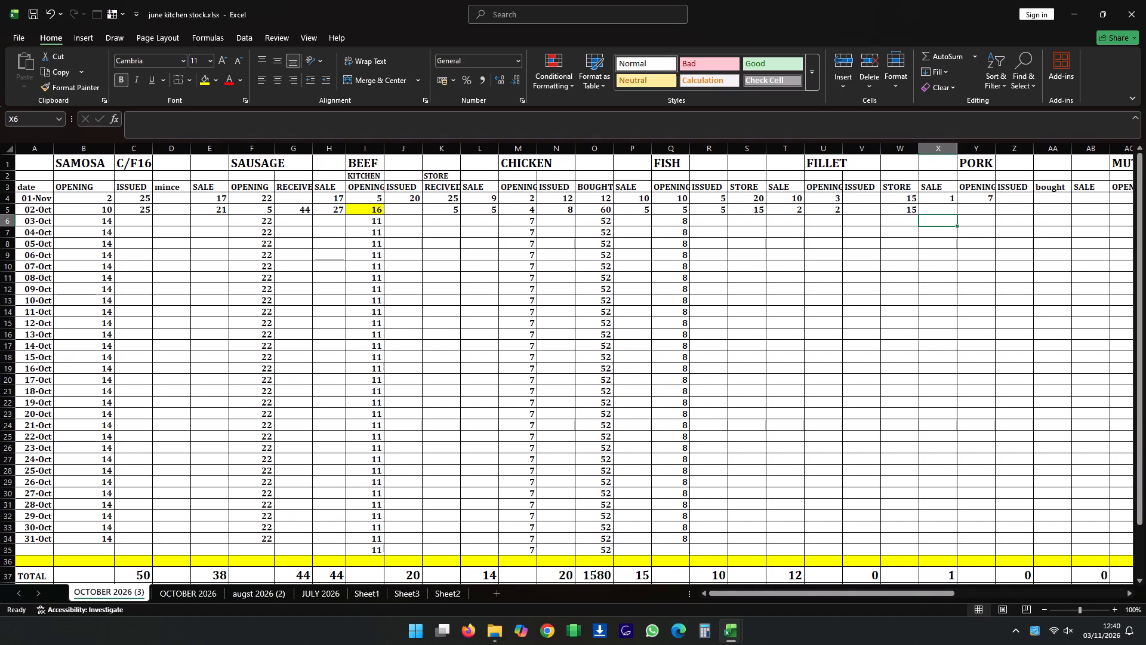
Fill the FILLET OPENING formula from 02-Oct (U5) down the column through 31-Oct.
{"action": "left_click", "coordinate": [829, 207]}
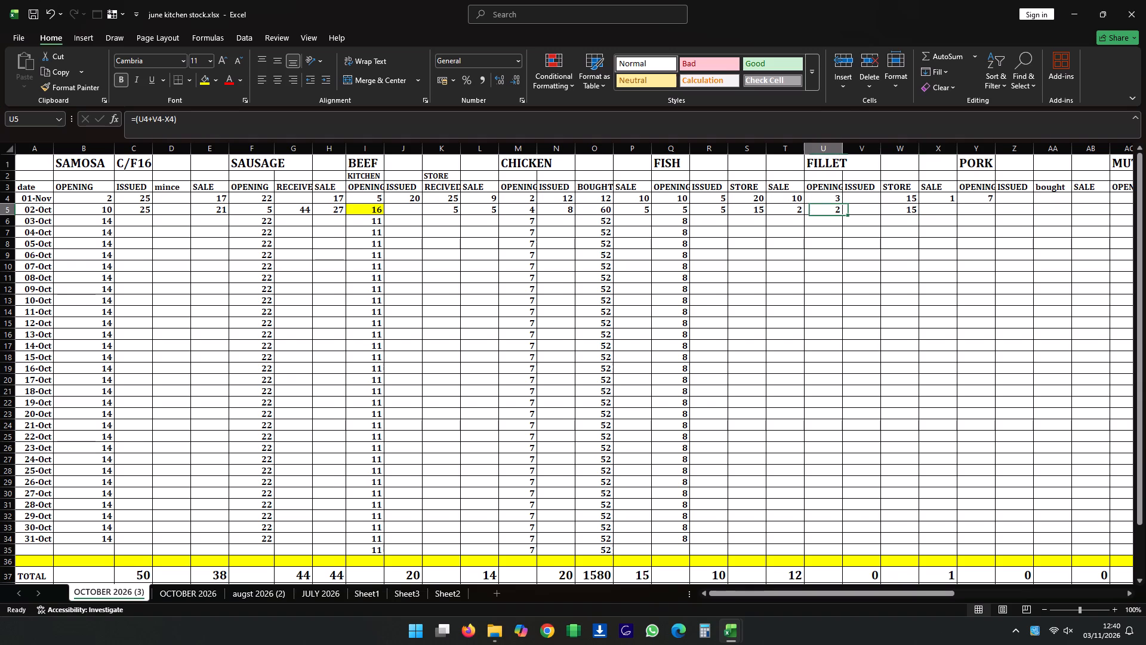
{"action": "left_click_drag", "start_coordinate": [843, 213], "coordinate": [836, 537]}
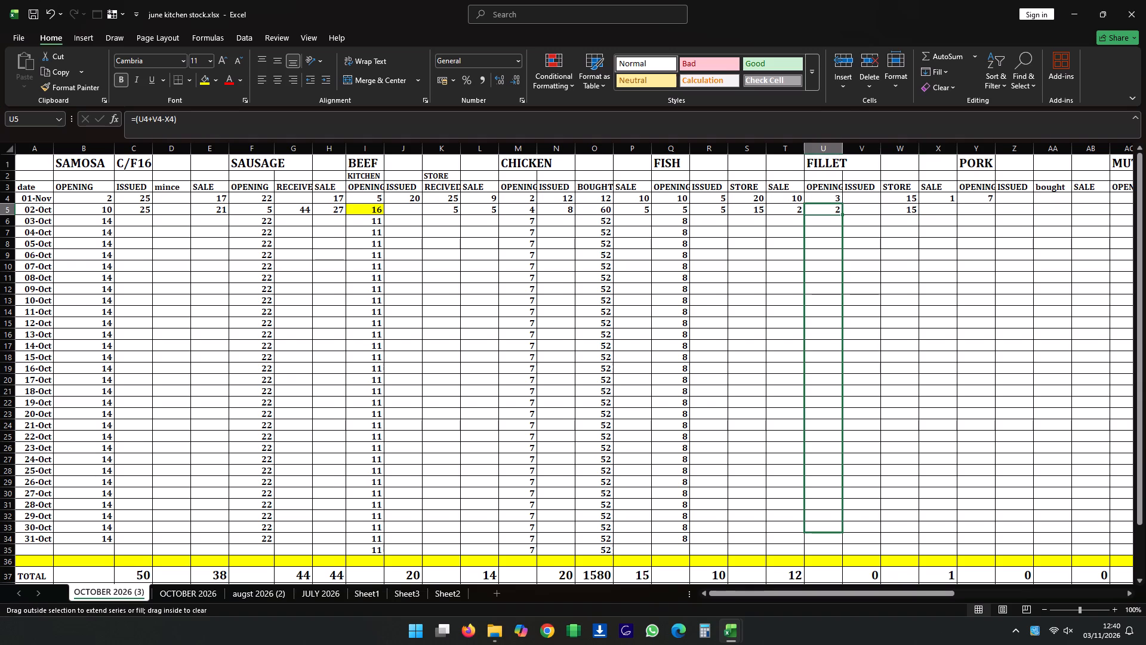
{"action": "left_click_drag", "start_coordinate": [836, 537], "coordinate": [840, 544]}
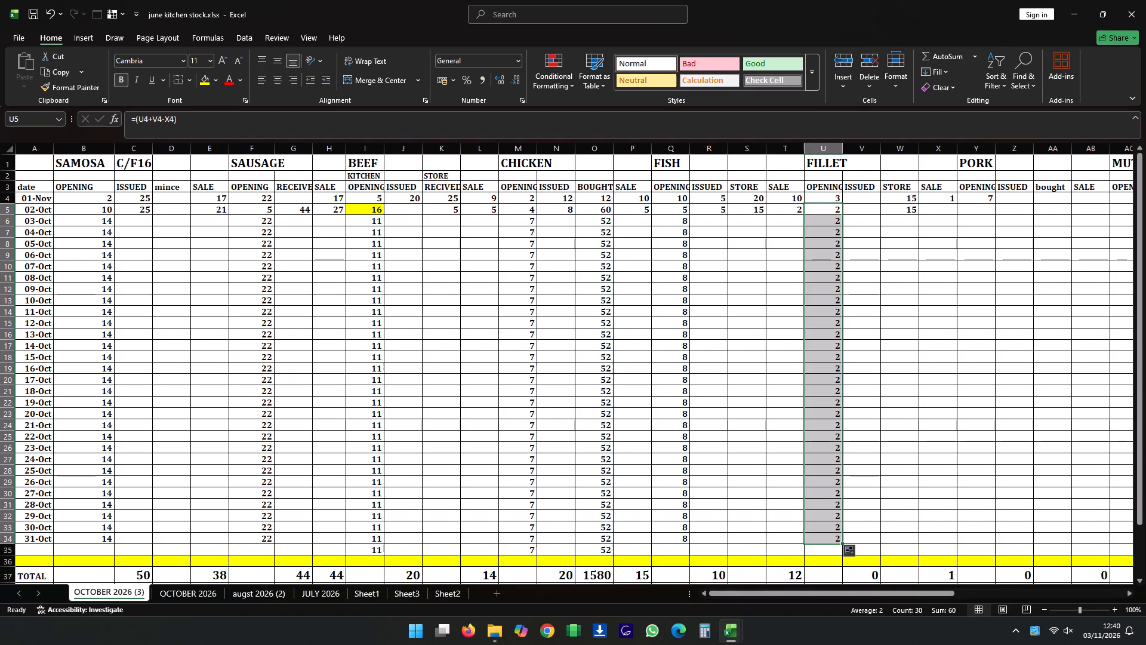
{"action": "left_click", "coordinate": [984, 217]}
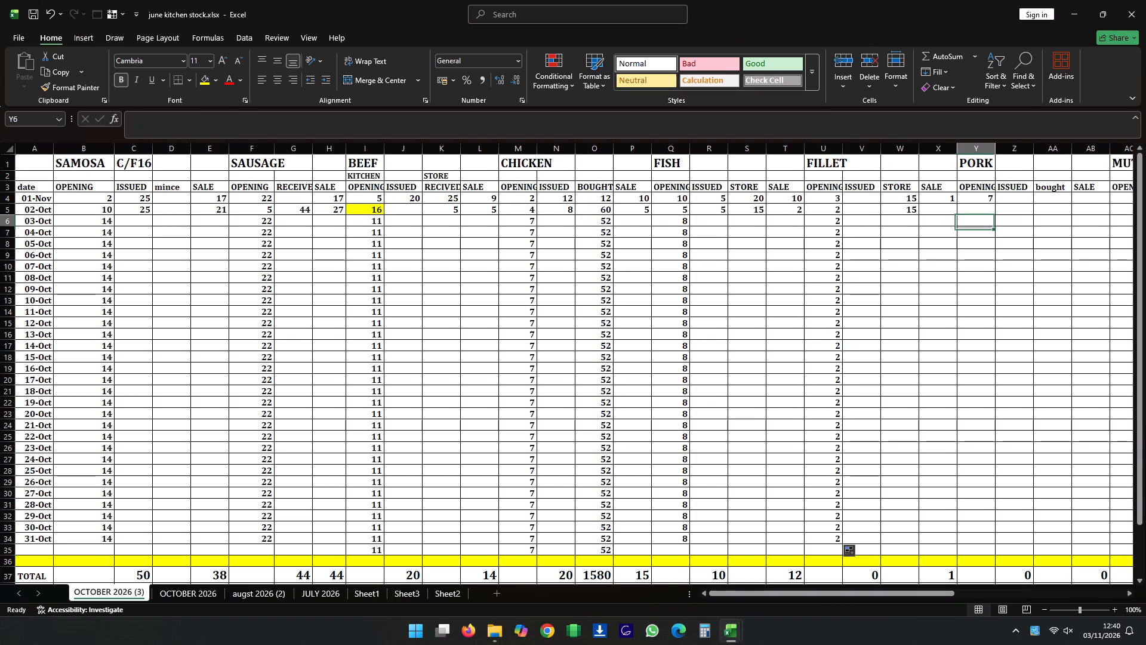
Enter 6 as the PORK SALE quantity for 01-Nov in AB4.
{"action": "left_click_drag", "start_coordinate": [949, 592], "coordinate": [949, 591]}
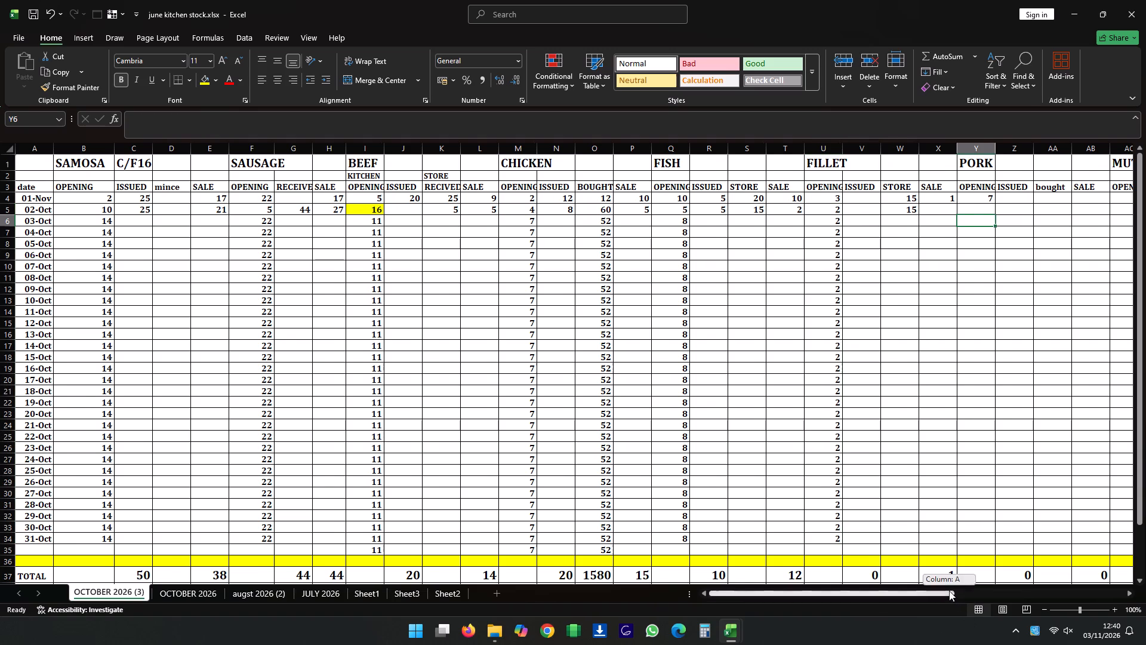
{"action": "left_click_drag", "start_coordinate": [949, 591], "coordinate": [1014, 586]}
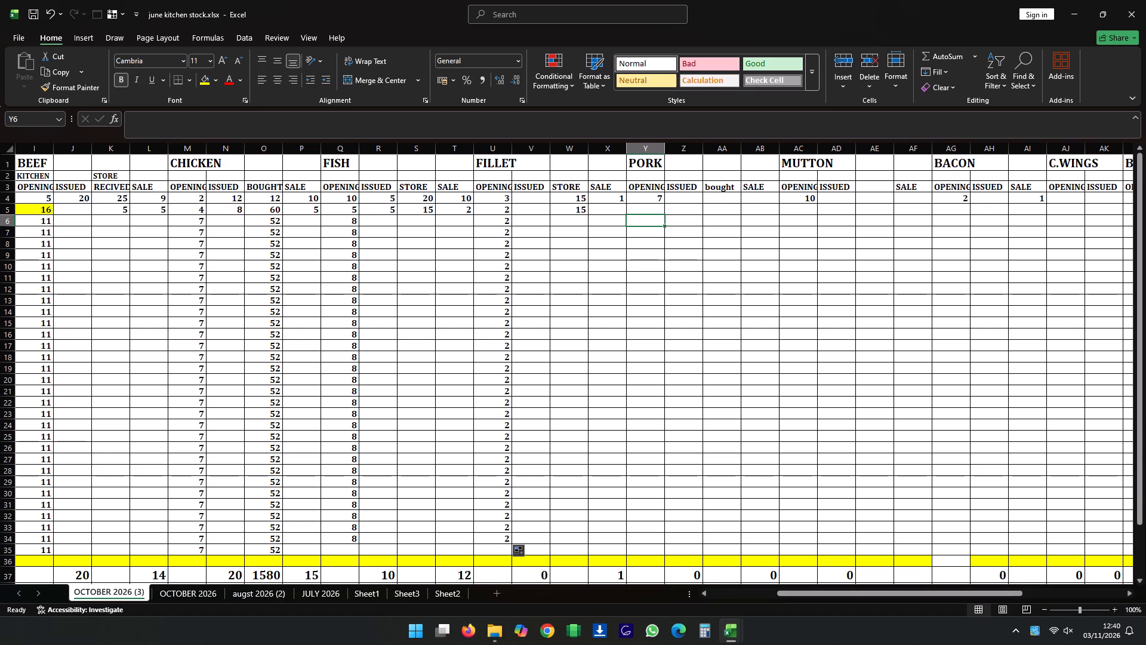
{"action": "left_click", "coordinate": [757, 200]}
{"action": "key", "text": "1"}
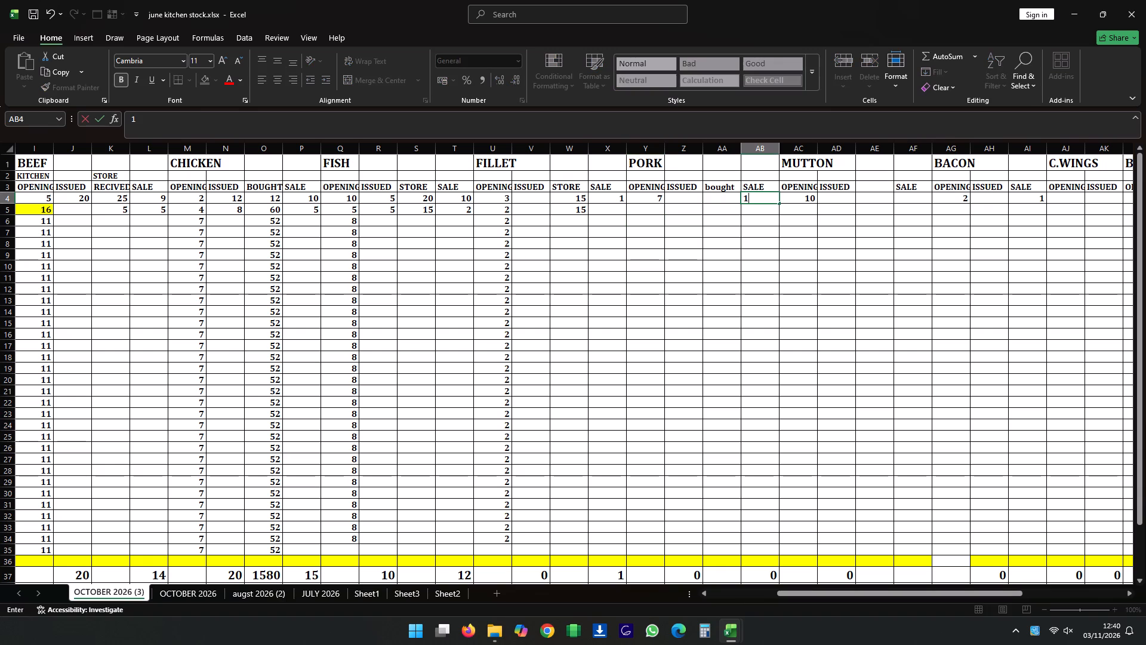
{"action": "key", "text": "BackSpace"}
{"action": "key", "text": "6"}
Enter the formula =(Y4+Z4-AB4) in the PORK OPENING cell for 02-Oct, Y5, adding issued and subtracting sales from the previous opening.
{"action": "left_click", "coordinate": [657, 209]}
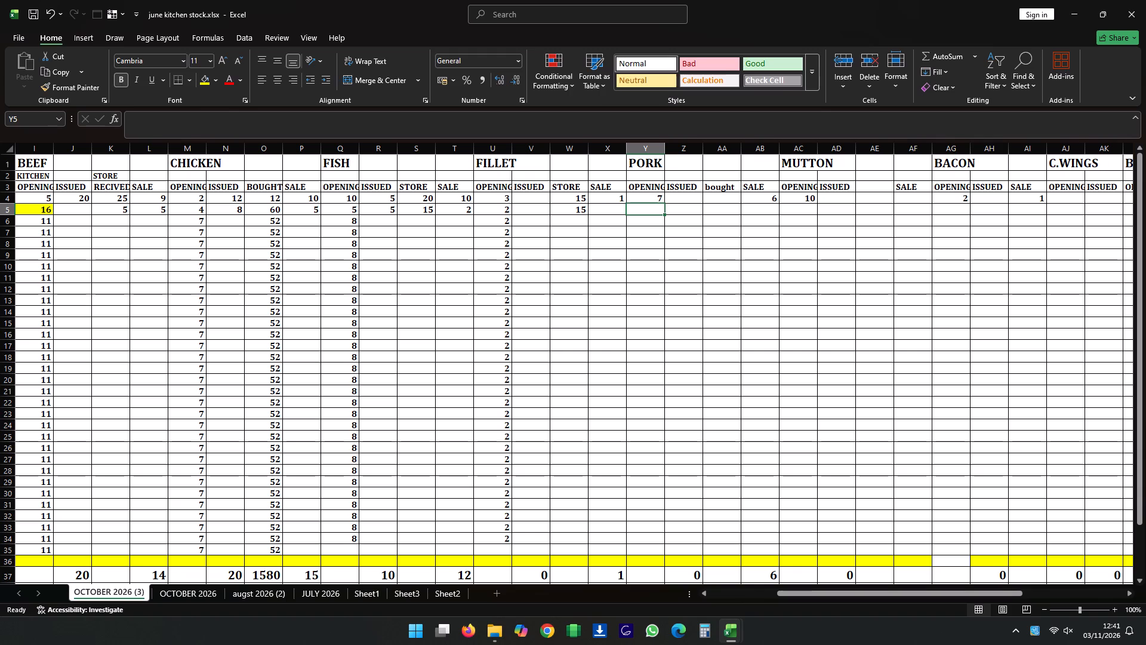
{"action": "key", "text": "equal"}
{"action": "key", "text": "shift+parenleft"}
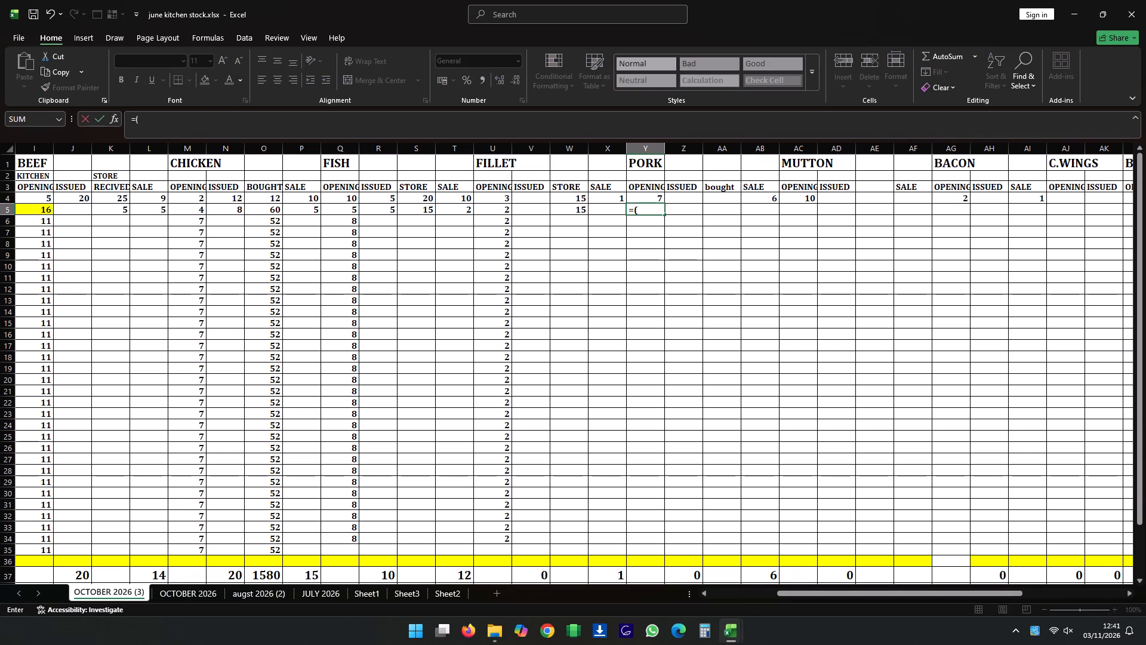
{"action": "left_click", "coordinate": [651, 198]}
{"action": "key", "text": "plus"}
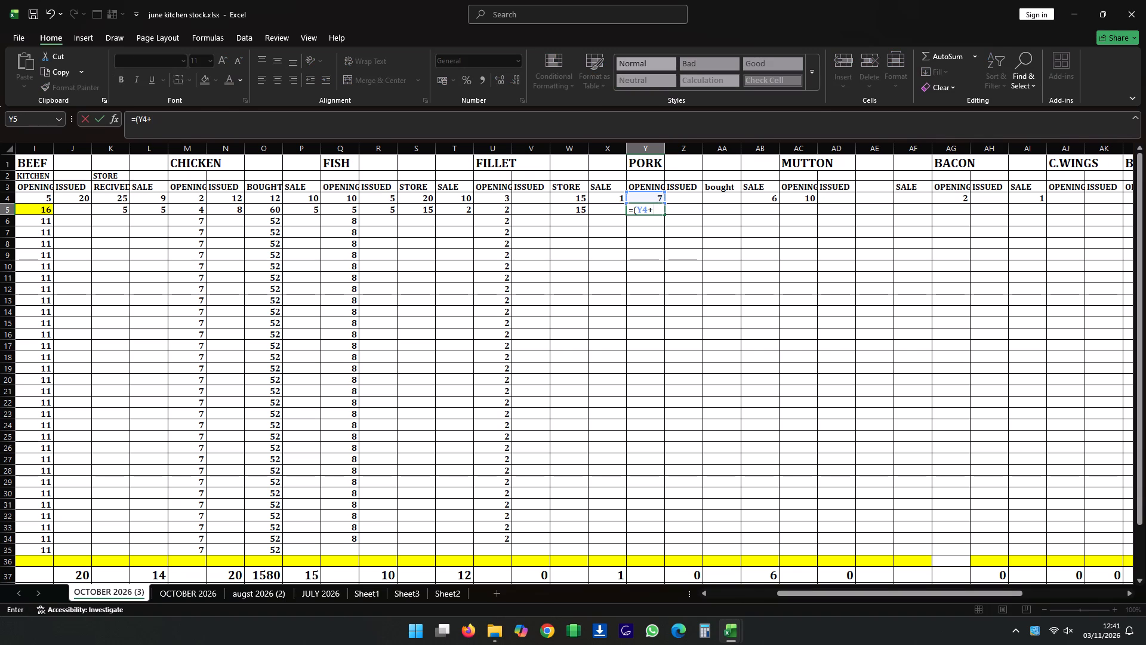
{"action": "left_click", "coordinate": [685, 196]}
{"action": "key", "text": "minus"}
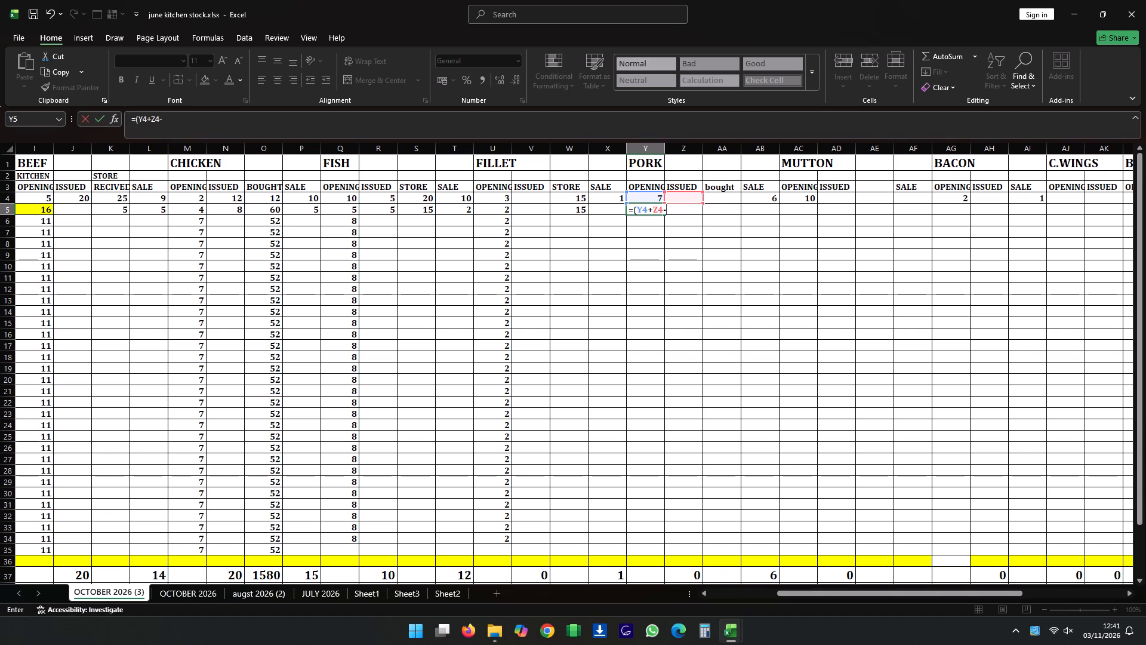
{"action": "left_click", "coordinate": [774, 196]}
{"action": "key", "text": "shift+parenright"}
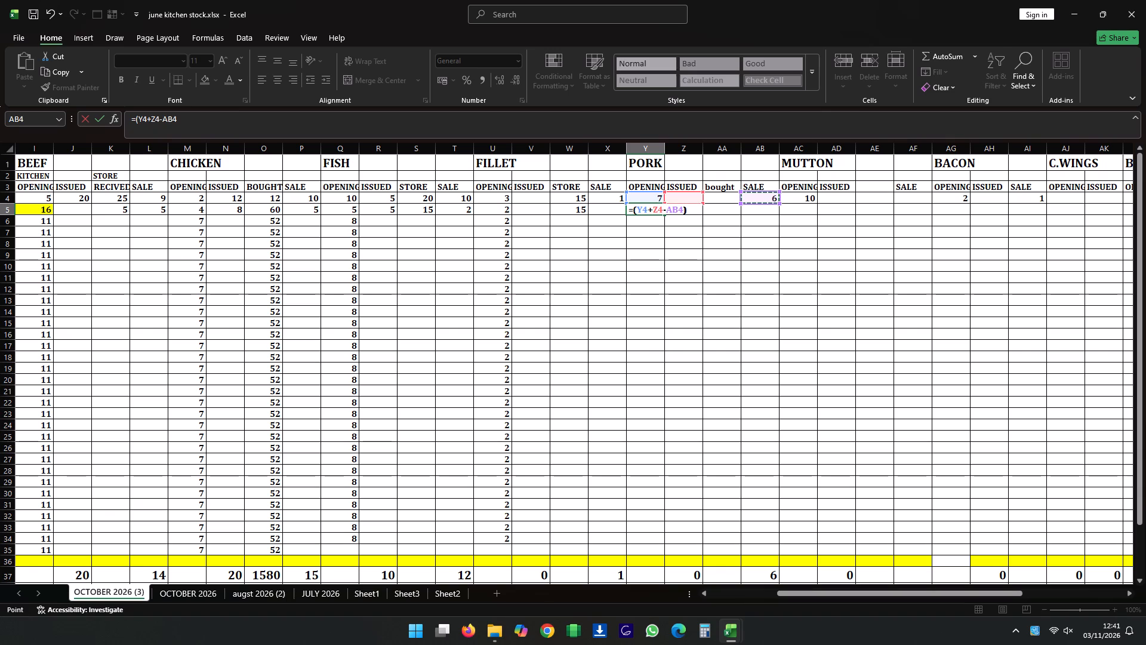
{"action": "key", "text": "Return"}
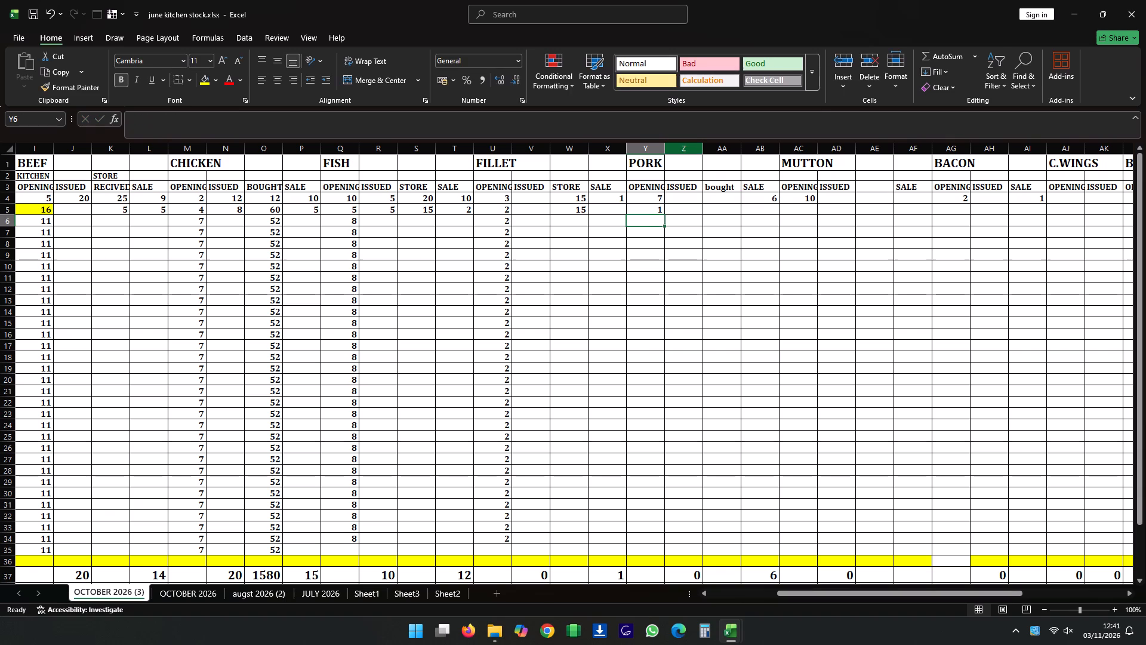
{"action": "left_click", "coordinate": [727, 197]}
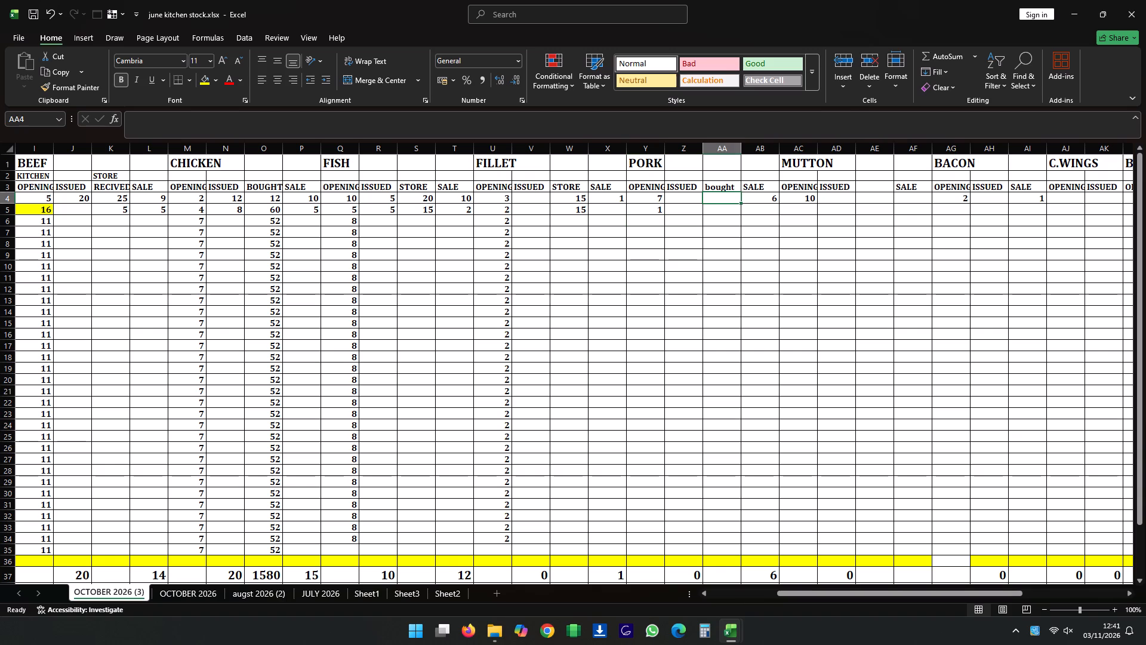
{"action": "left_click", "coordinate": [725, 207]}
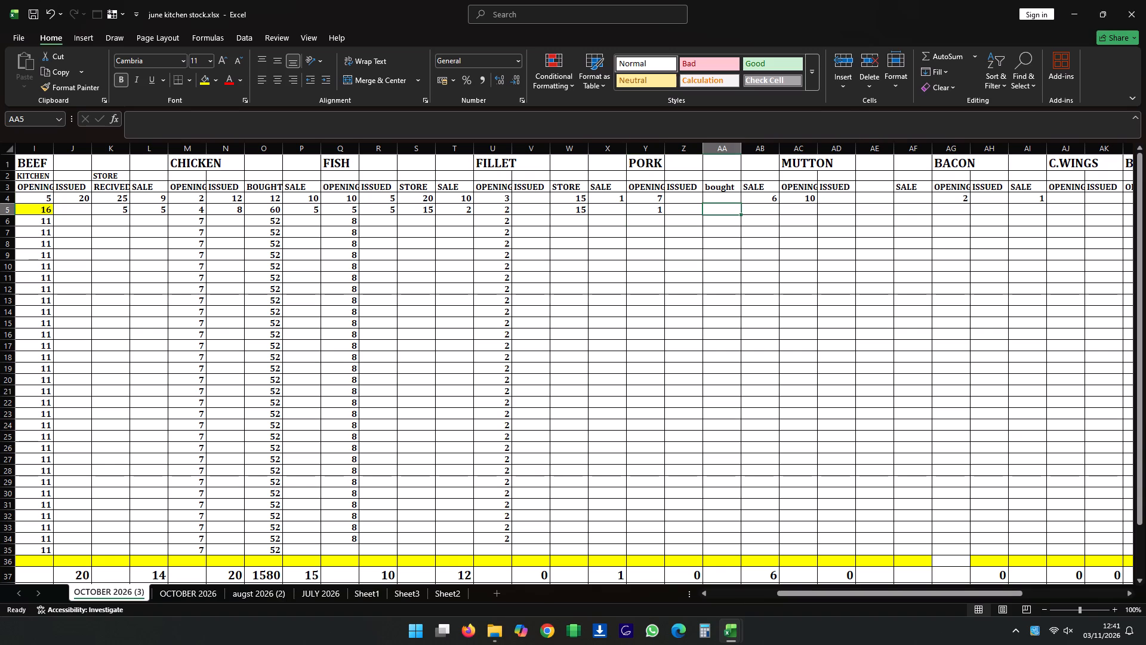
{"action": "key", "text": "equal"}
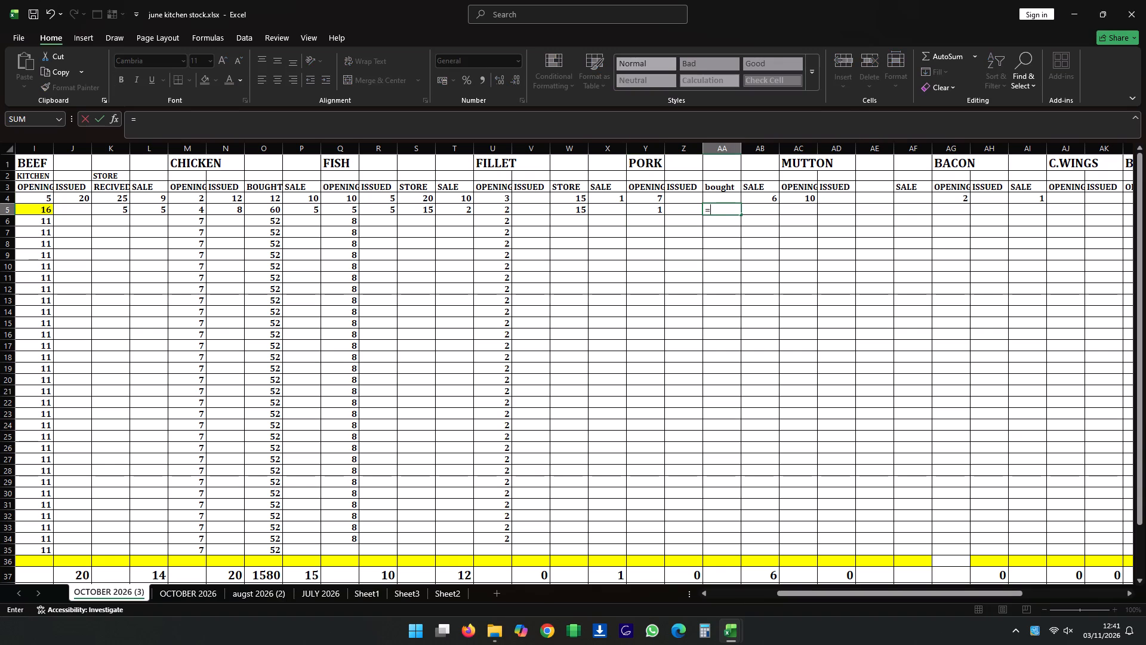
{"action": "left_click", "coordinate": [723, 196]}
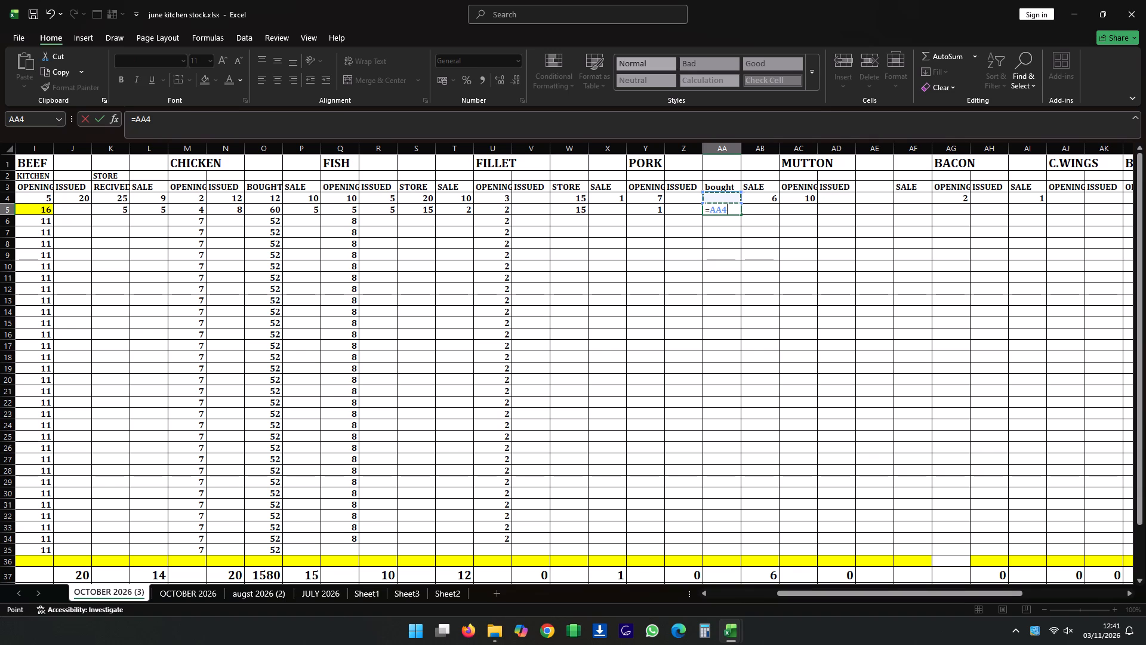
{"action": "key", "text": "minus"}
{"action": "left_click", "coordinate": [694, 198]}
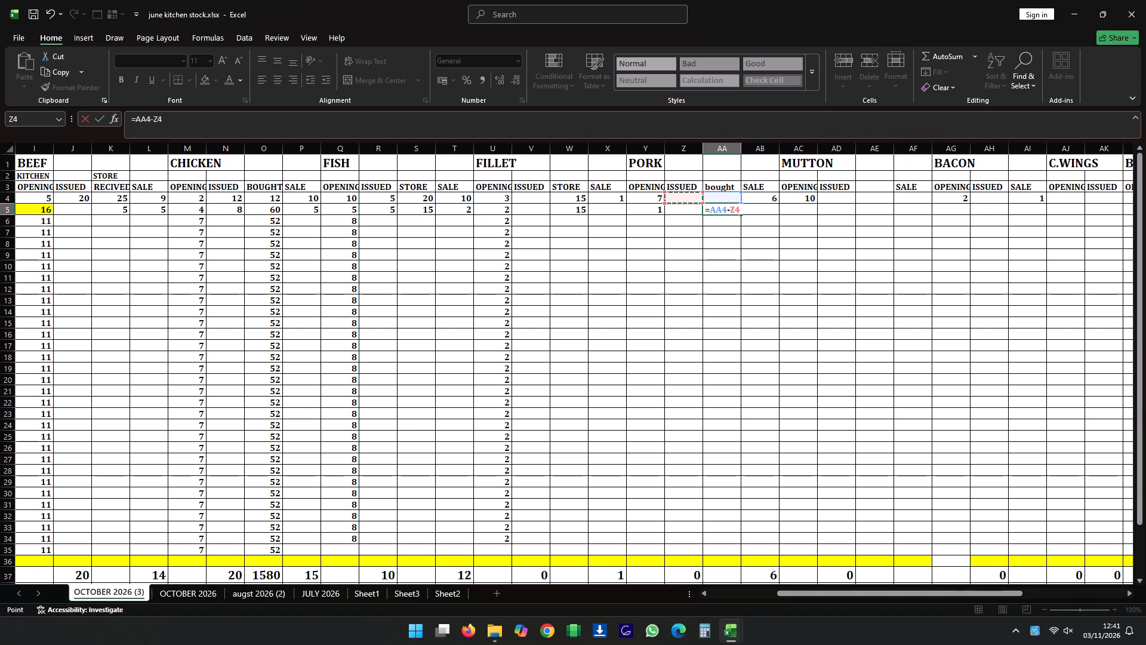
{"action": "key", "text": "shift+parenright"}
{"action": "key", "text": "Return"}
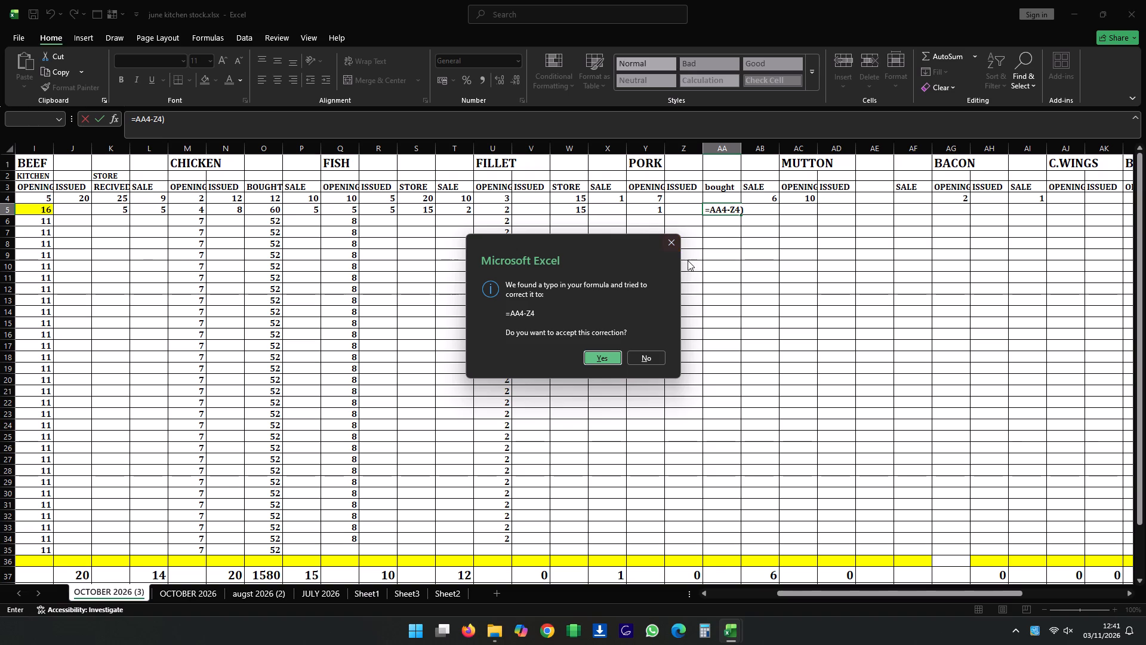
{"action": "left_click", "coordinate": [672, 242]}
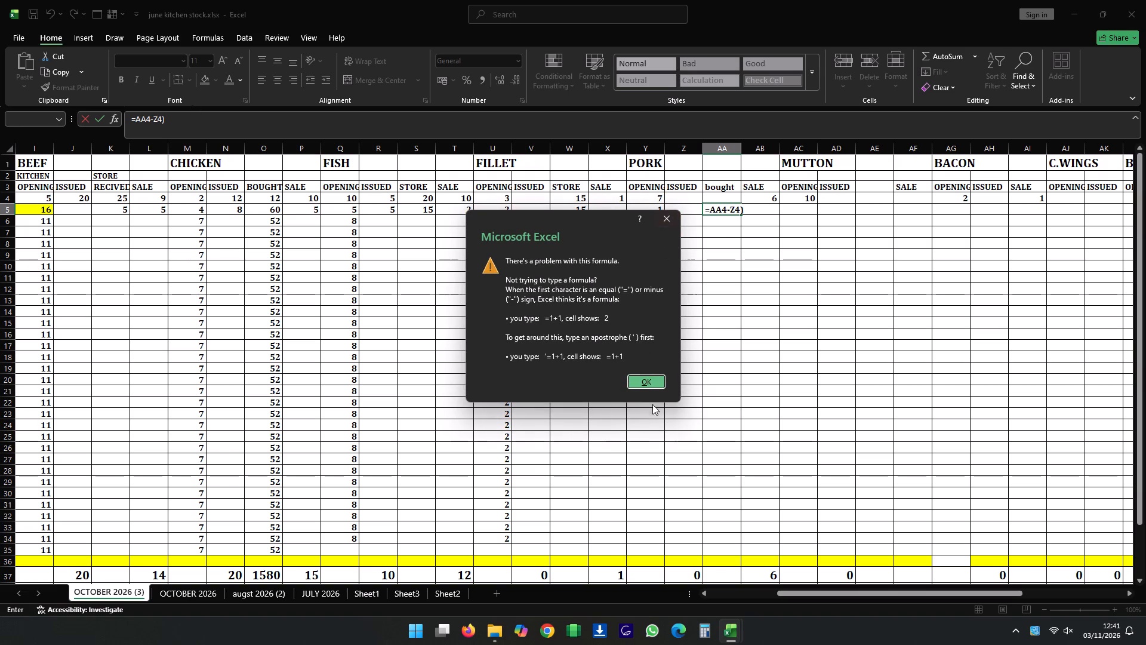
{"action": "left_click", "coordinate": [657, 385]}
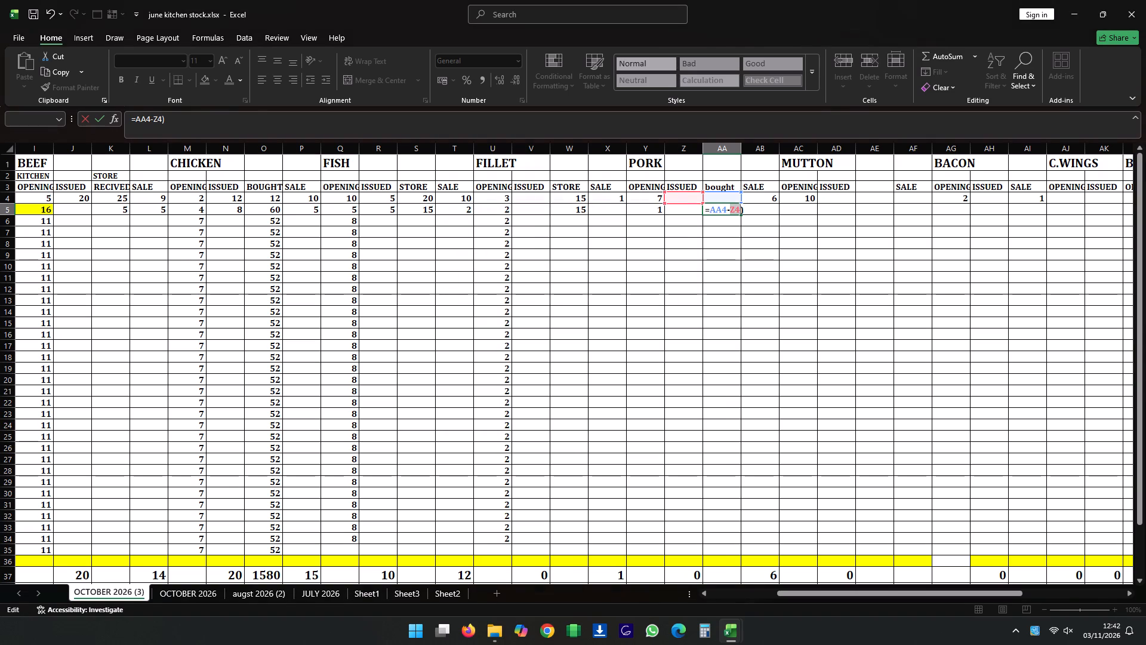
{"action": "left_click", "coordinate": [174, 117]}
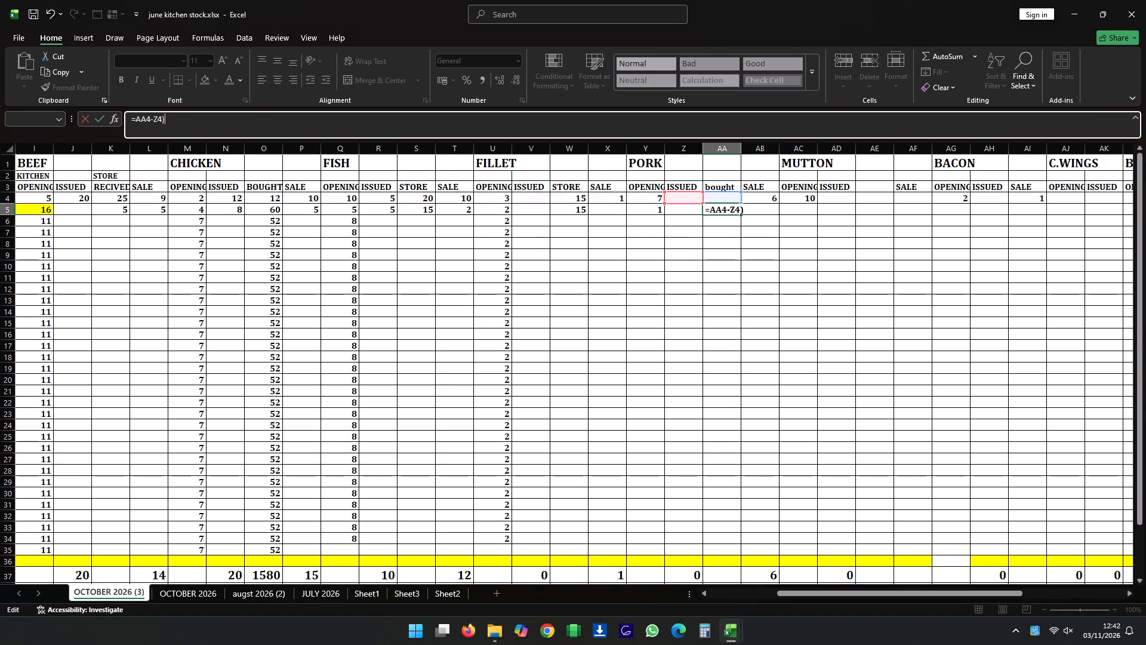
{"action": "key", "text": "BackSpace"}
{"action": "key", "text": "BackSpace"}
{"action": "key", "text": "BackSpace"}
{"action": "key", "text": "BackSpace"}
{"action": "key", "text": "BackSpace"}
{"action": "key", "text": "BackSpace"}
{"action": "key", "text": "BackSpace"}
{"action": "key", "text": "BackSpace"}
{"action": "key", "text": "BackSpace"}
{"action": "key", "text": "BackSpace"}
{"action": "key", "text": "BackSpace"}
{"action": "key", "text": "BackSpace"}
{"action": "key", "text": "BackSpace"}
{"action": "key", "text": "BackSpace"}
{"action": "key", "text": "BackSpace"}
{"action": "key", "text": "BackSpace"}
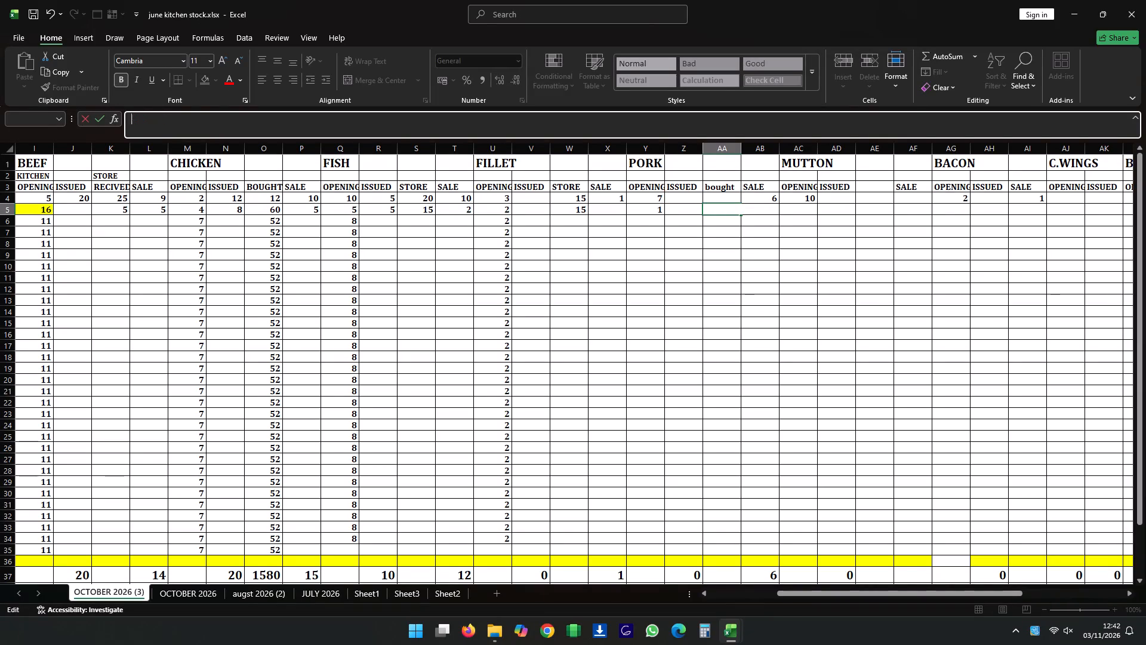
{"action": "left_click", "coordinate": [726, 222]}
Enter the formula =(AA4-Z4) in the PORK bought cell for 02-Oct, AA5, subtracting the previous day's issued amount from its bought amount.
{"action": "left_click", "coordinate": [726, 210]}
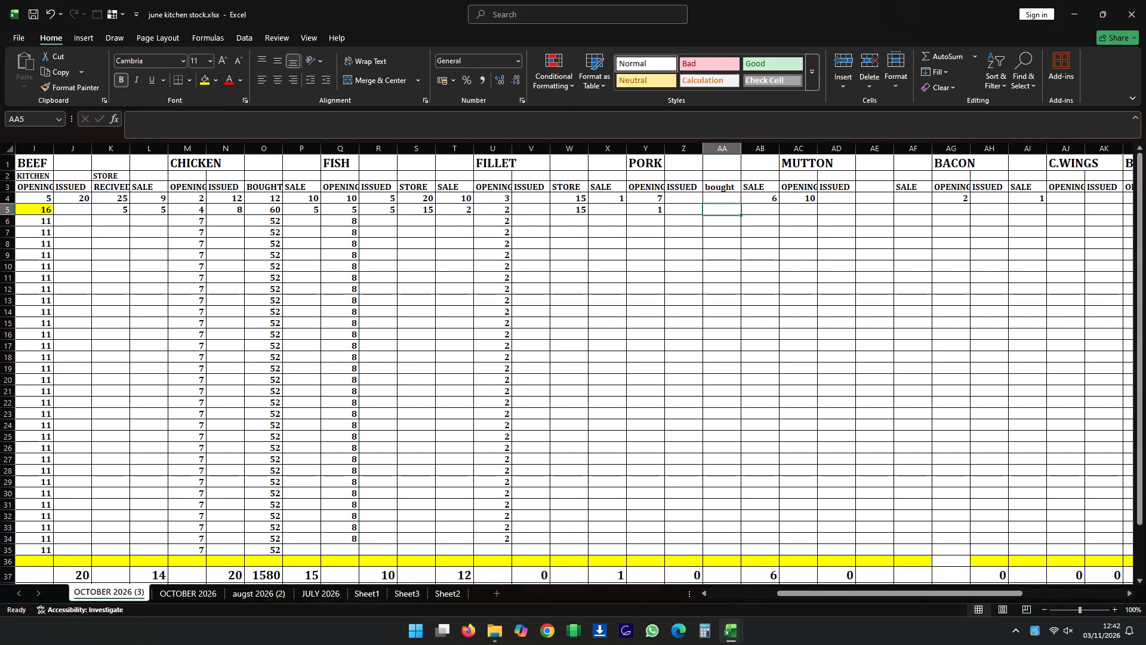
{"action": "key", "text": "equal"}
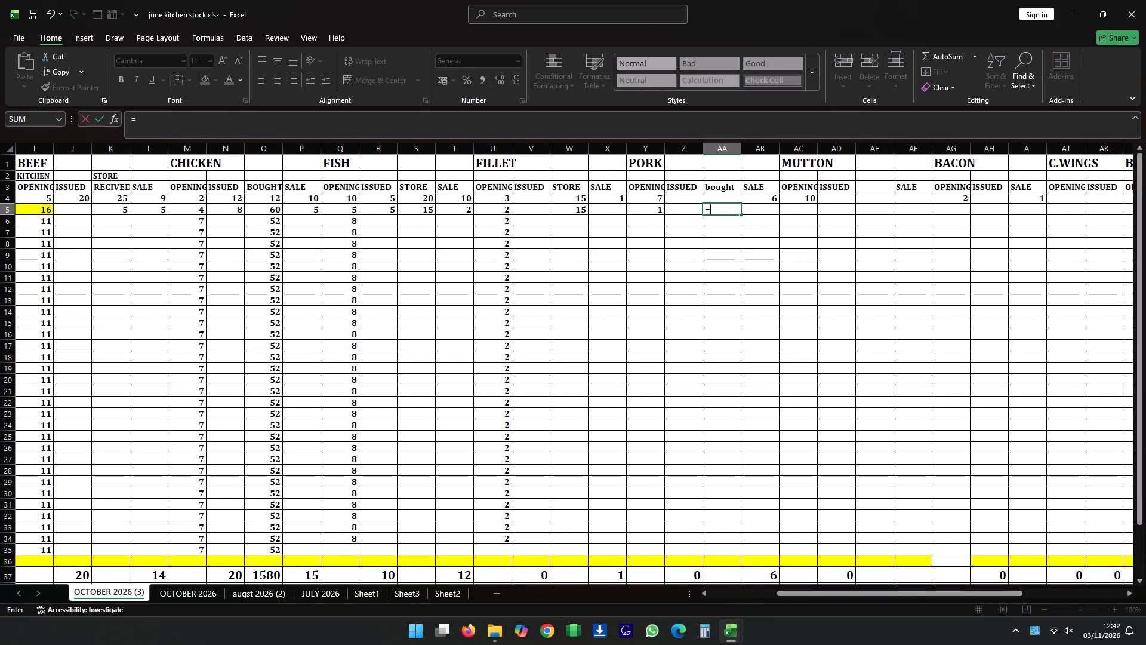
{"action": "left_click", "coordinate": [722, 198]}
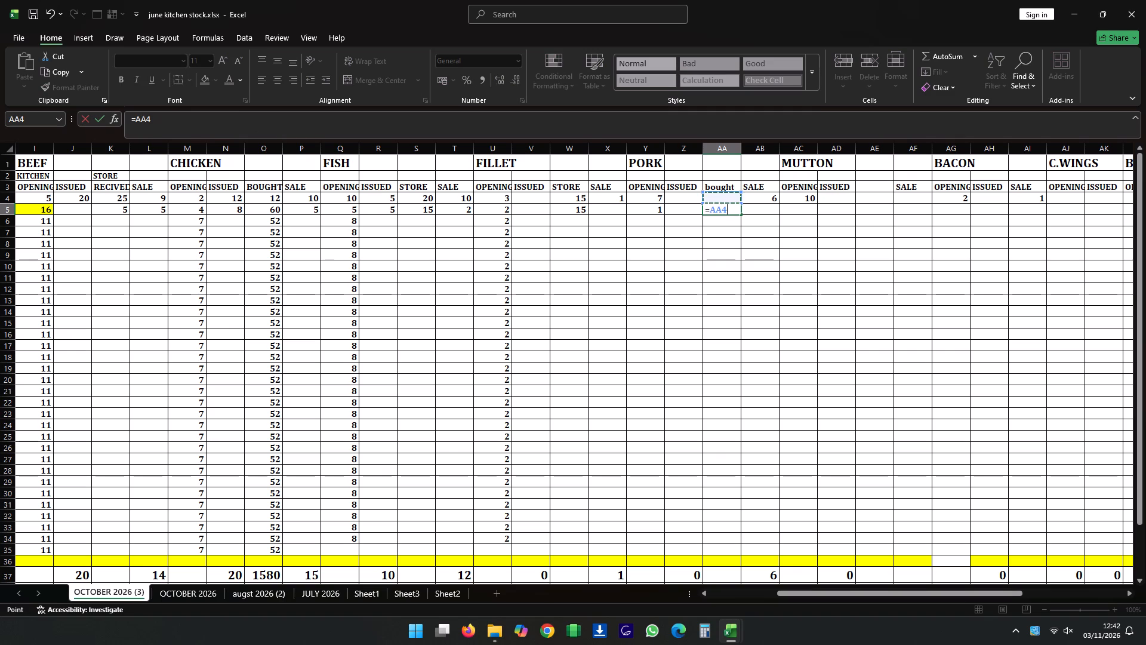
{"action": "left_click", "coordinate": [134, 118]}
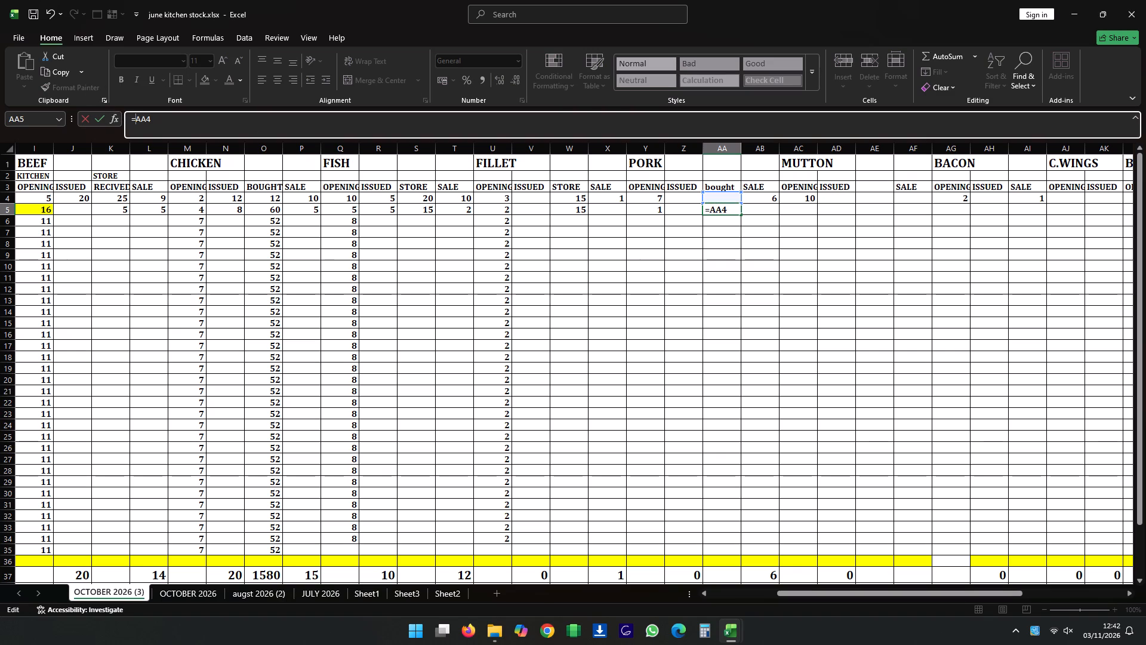
{"action": "key", "text": "shift+parenleft"}
{"action": "left_click", "coordinate": [155, 115]}
{"action": "key", "text": "minus"}
{"action": "left_click", "coordinate": [688, 195]}
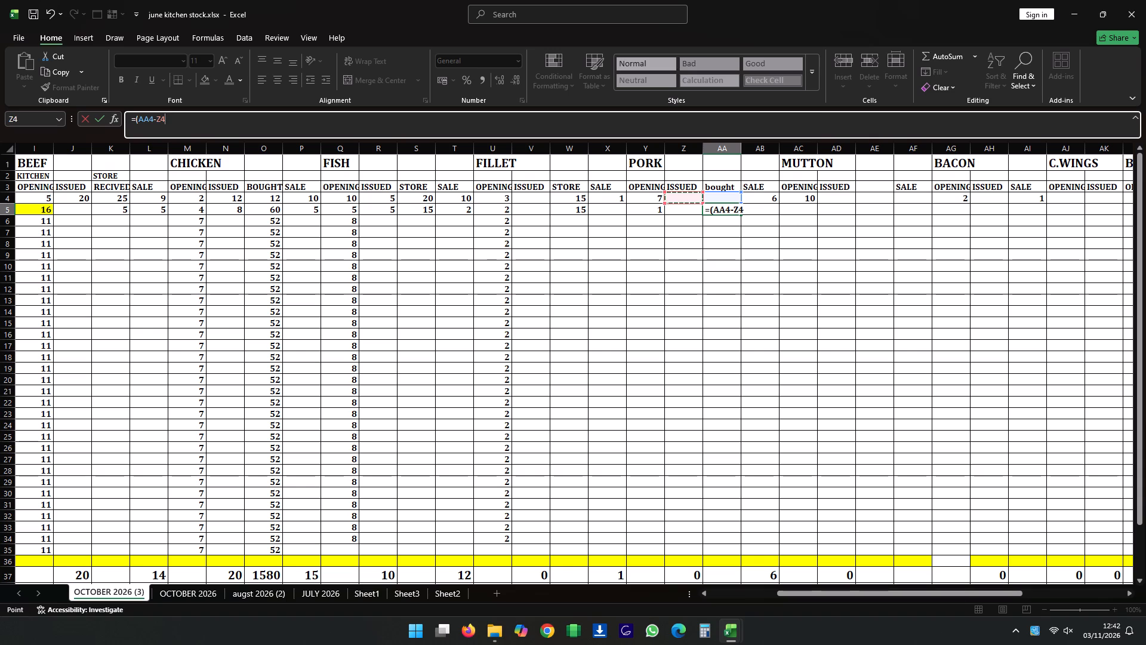
{"action": "key", "text": "shift+parenright"}
{"action": "key", "text": "Return"}
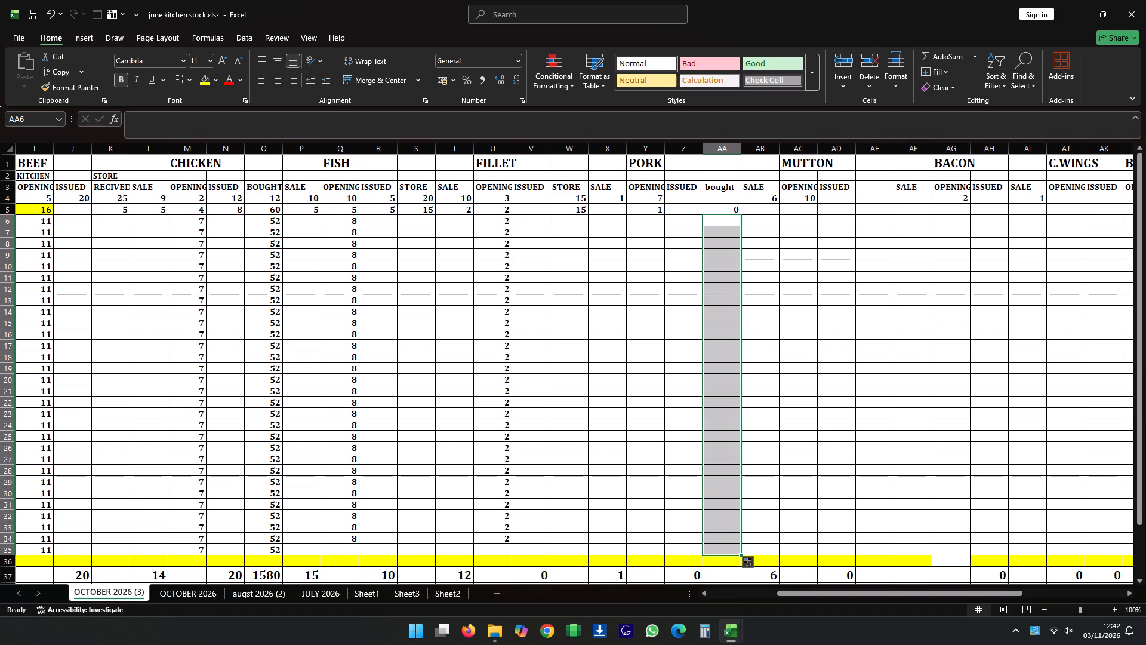
Fill the PORK bought formula from AA5 down the column through AA34.
{"action": "left_click", "coordinate": [765, 222]}
{"action": "left_click", "coordinate": [725, 210]}
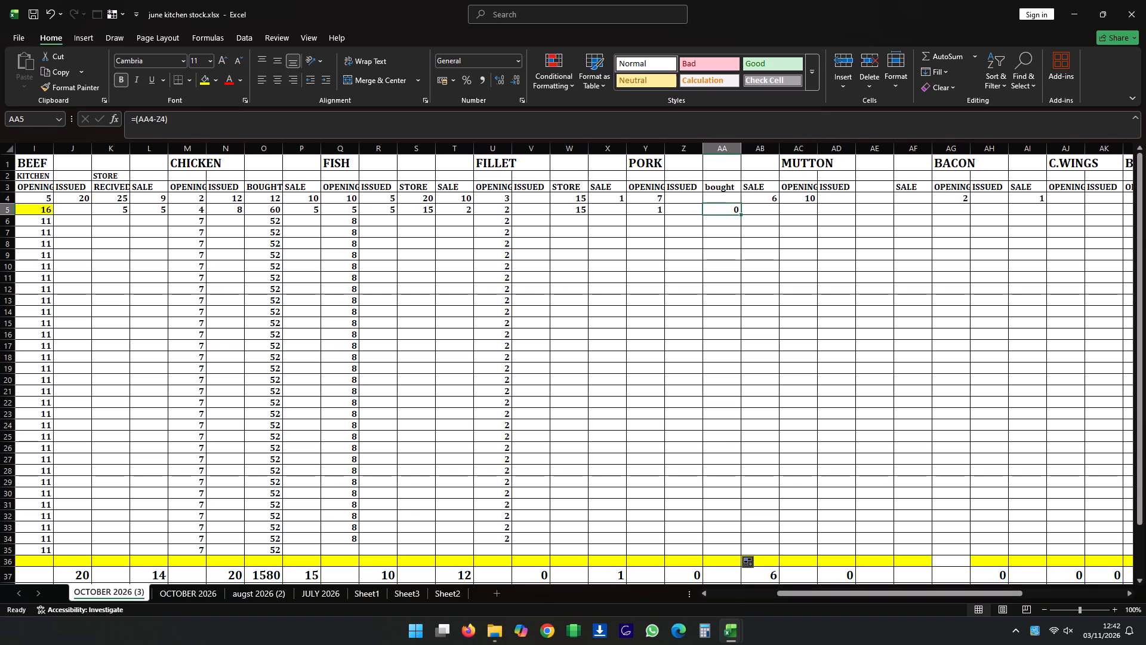
{"action": "left_click_drag", "start_coordinate": [741, 213], "coordinate": [748, 548]}
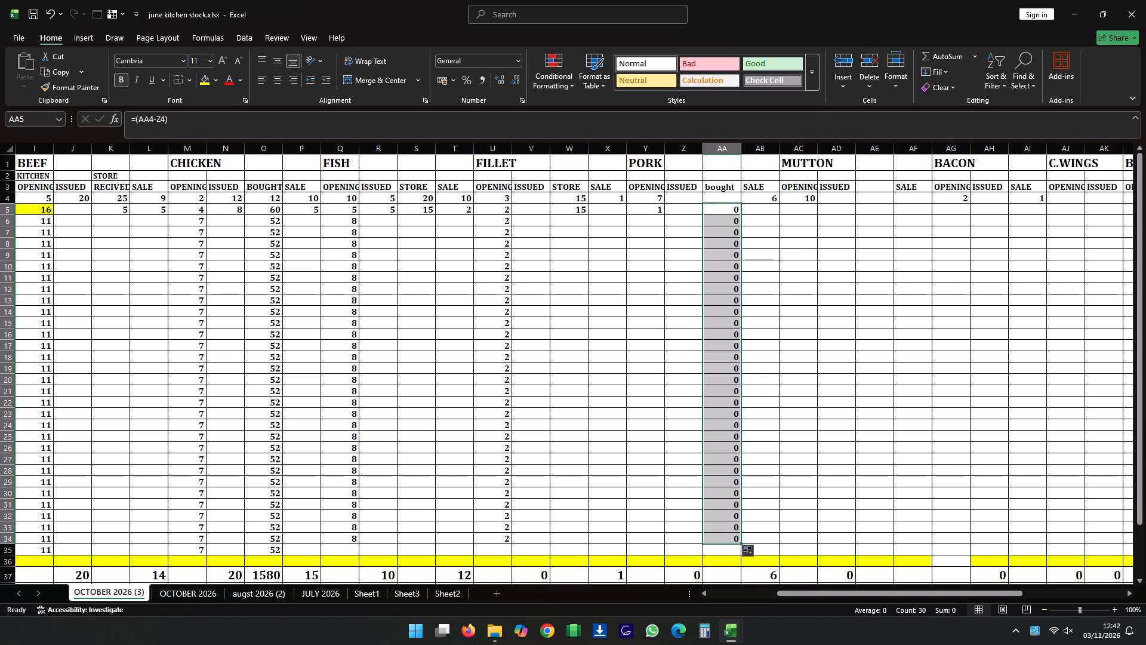
{"action": "left_click", "coordinate": [828, 334]}
Fill the PORK OPENING formula from Y5 down the column through Y35.
{"action": "left_click", "coordinate": [658, 208]}
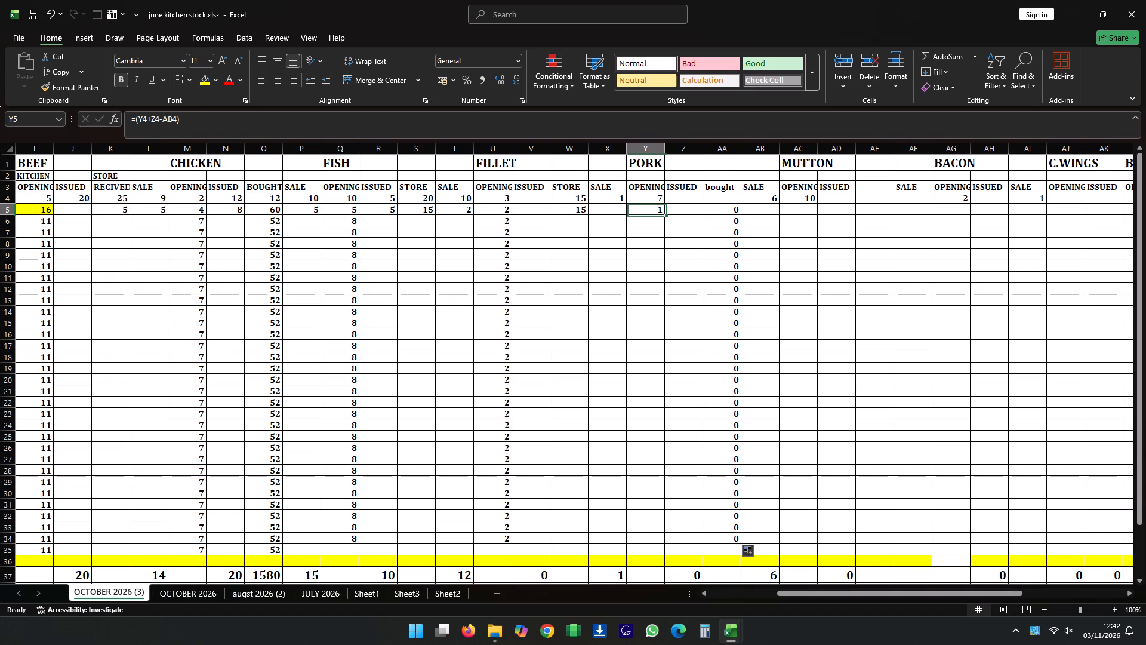
{"action": "left_click_drag", "start_coordinate": [664, 214], "coordinate": [654, 554]}
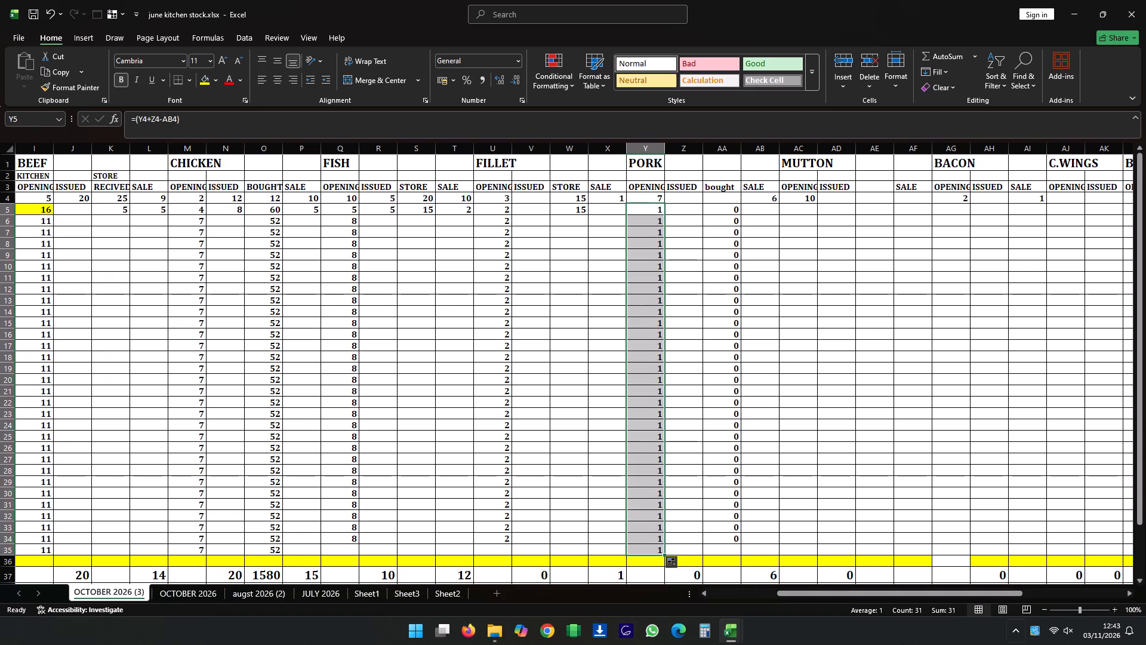
Enter 1 as the MUTTON SALE quantity for the first day in AF4.
{"action": "left_click_drag", "start_coordinate": [1012, 593], "coordinate": [1145, 591]}
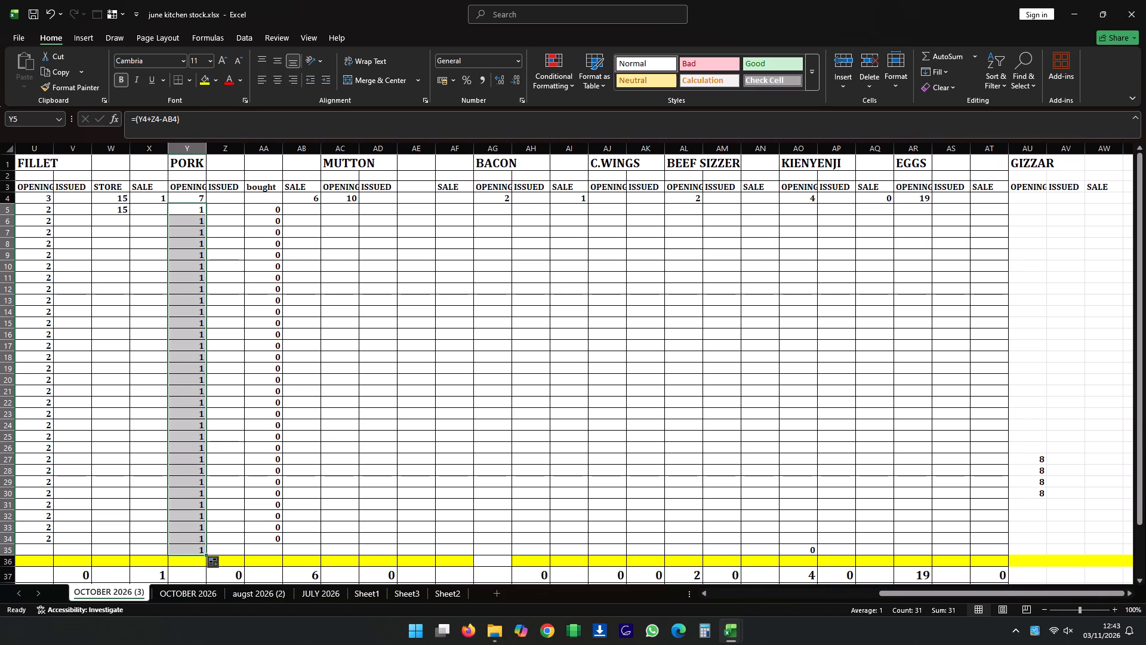
{"action": "left_click", "coordinate": [455, 201]}
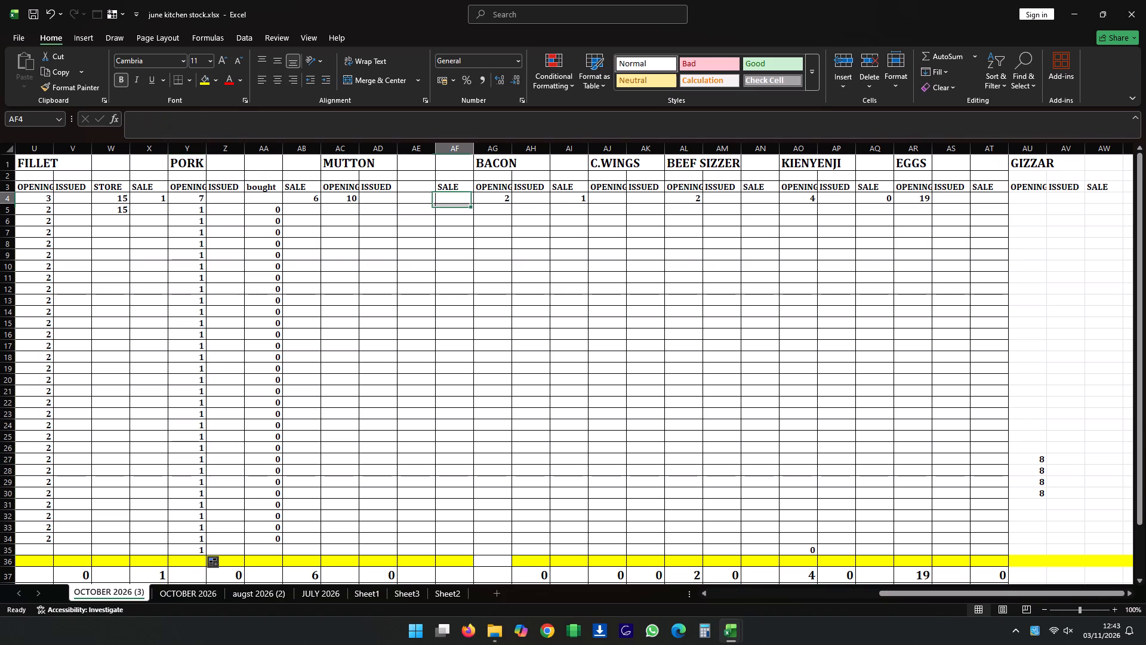
{"action": "key", "text": "1"}
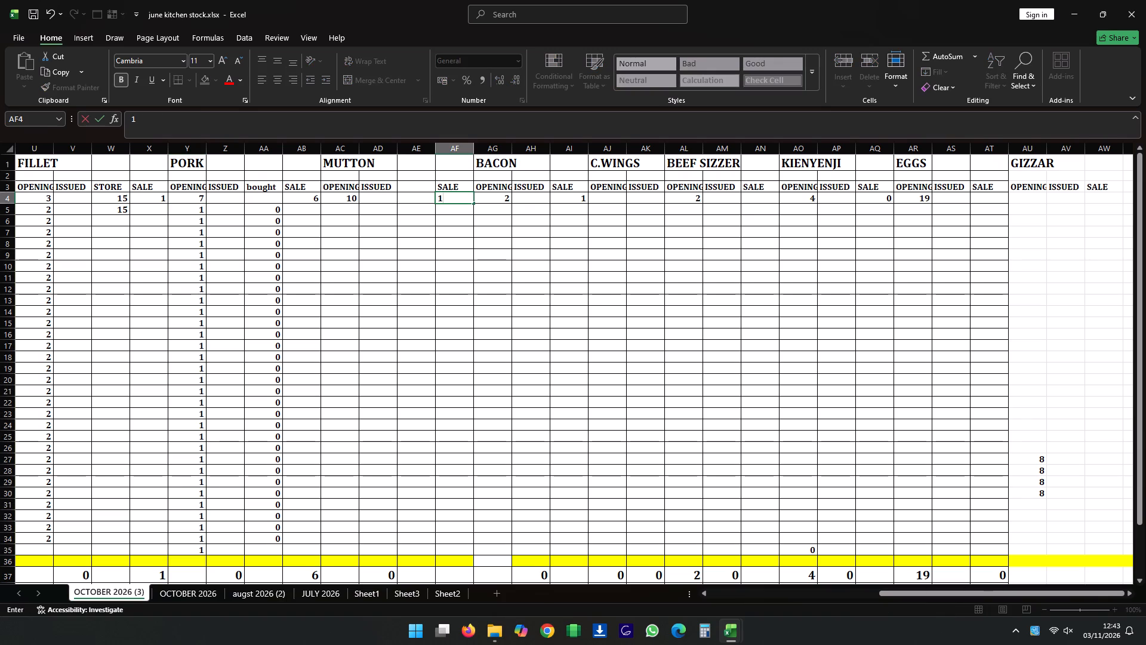
{"action": "left_click", "coordinate": [516, 388]}
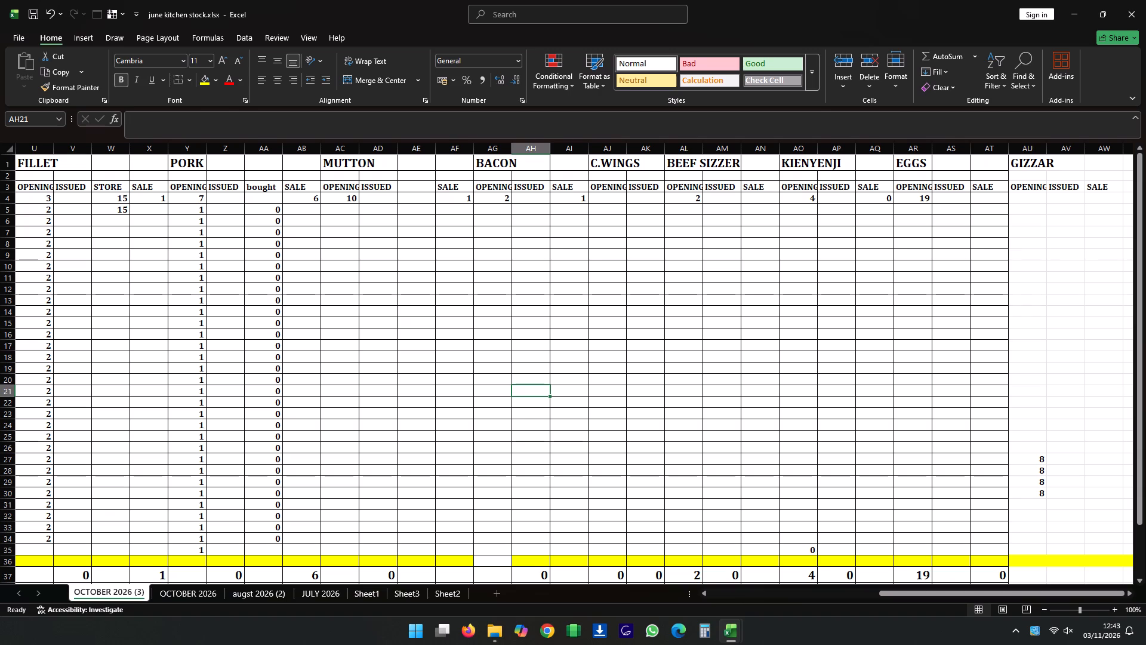
Label the blank MUTTON column STORE in AE3 and enter 11 as its first-day quantity in AE4.
{"action": "left_click", "coordinate": [414, 186]}
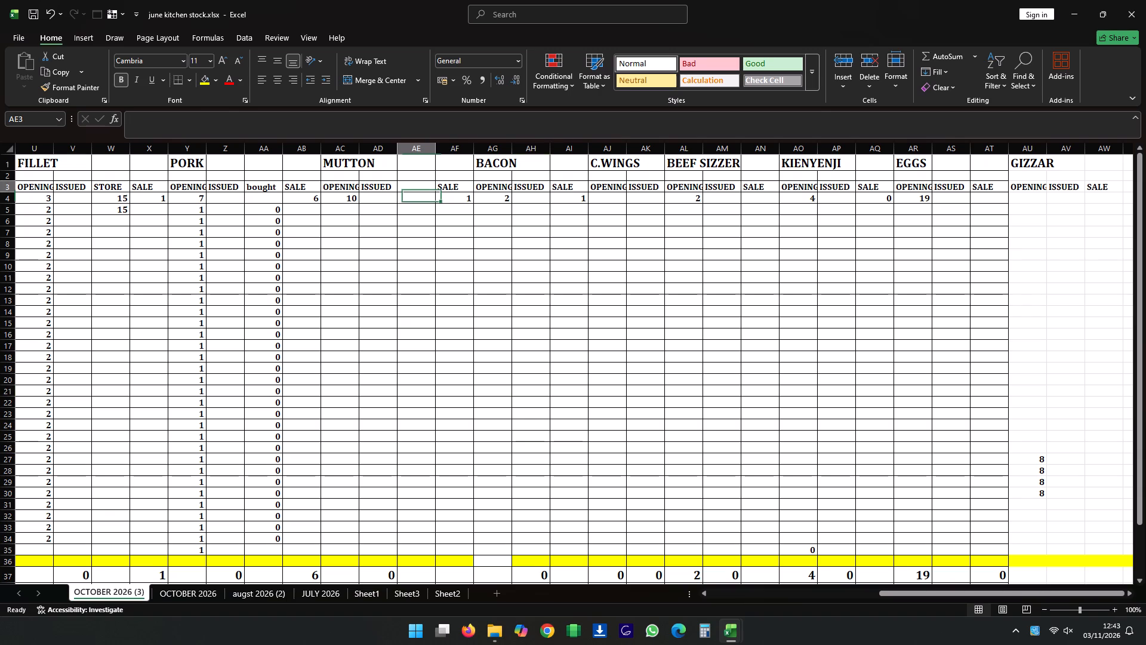
{"action": "type", "text": "ST"}
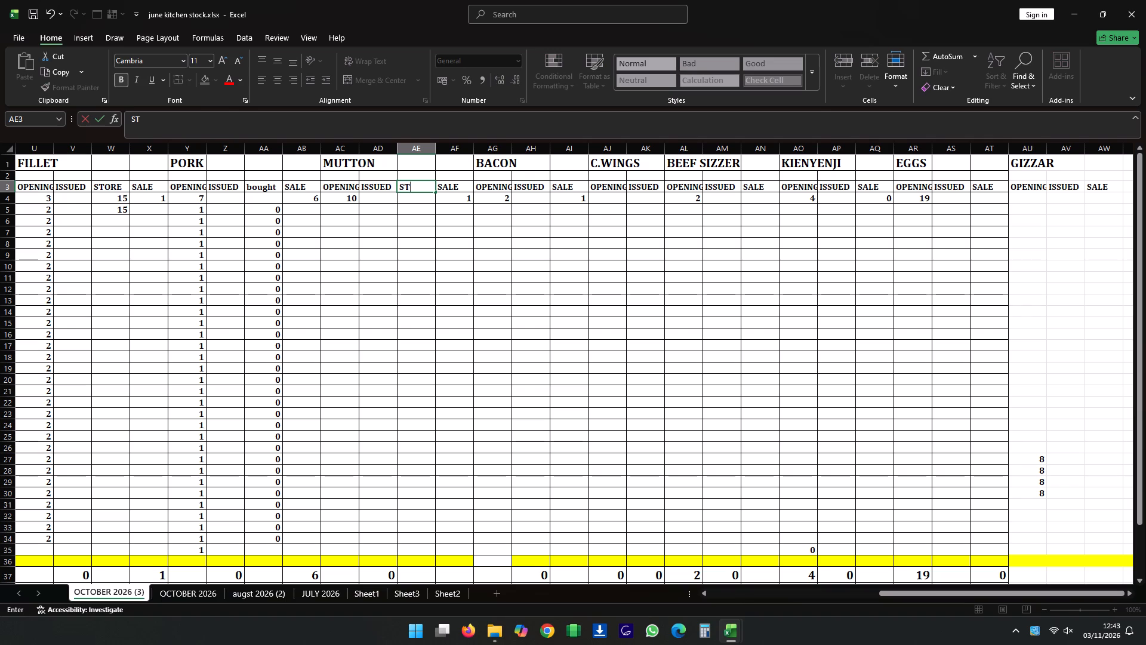
{"action": "type", "text": "ORE"}
{"action": "left_click", "coordinate": [420, 199]}
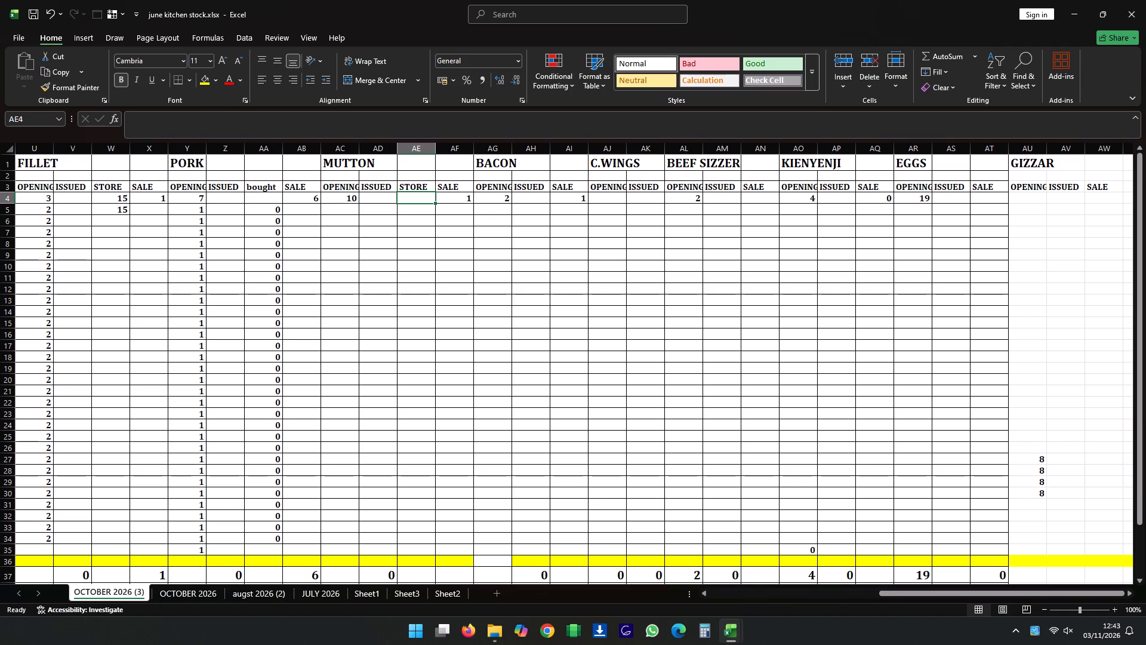
{"action": "type", "text": "11"}
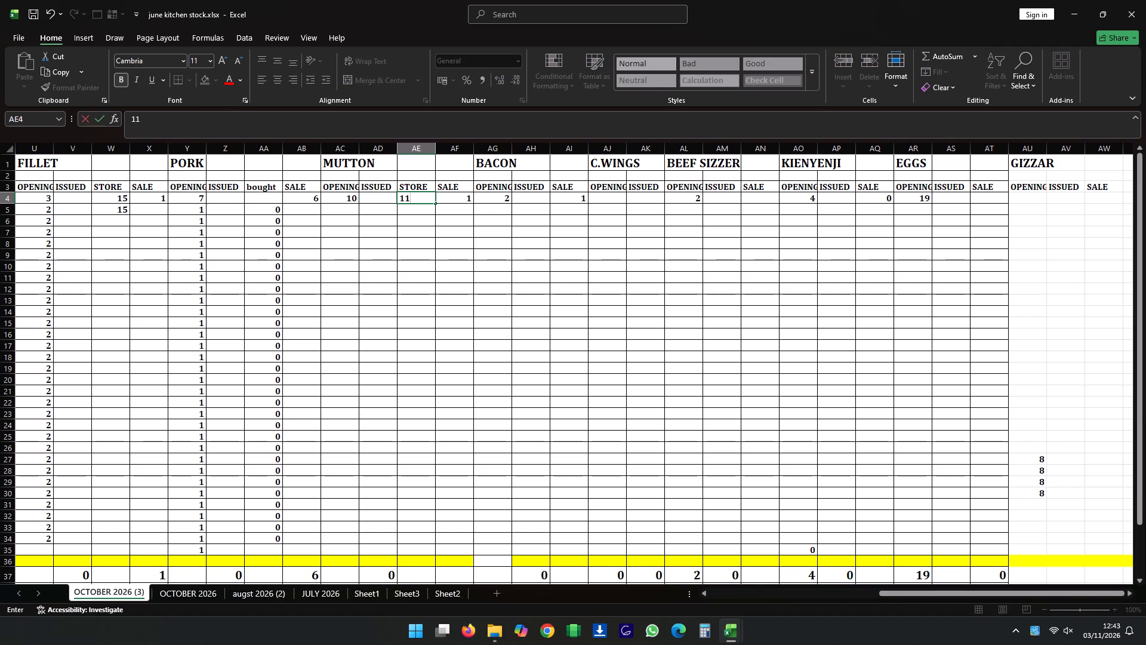
Enter the formula =(AC4+AD4-AF4) in the MUTTON OPENING cell AC5, adding issued and subtracting sales from the previous opening.
{"action": "left_click", "coordinate": [347, 208]}
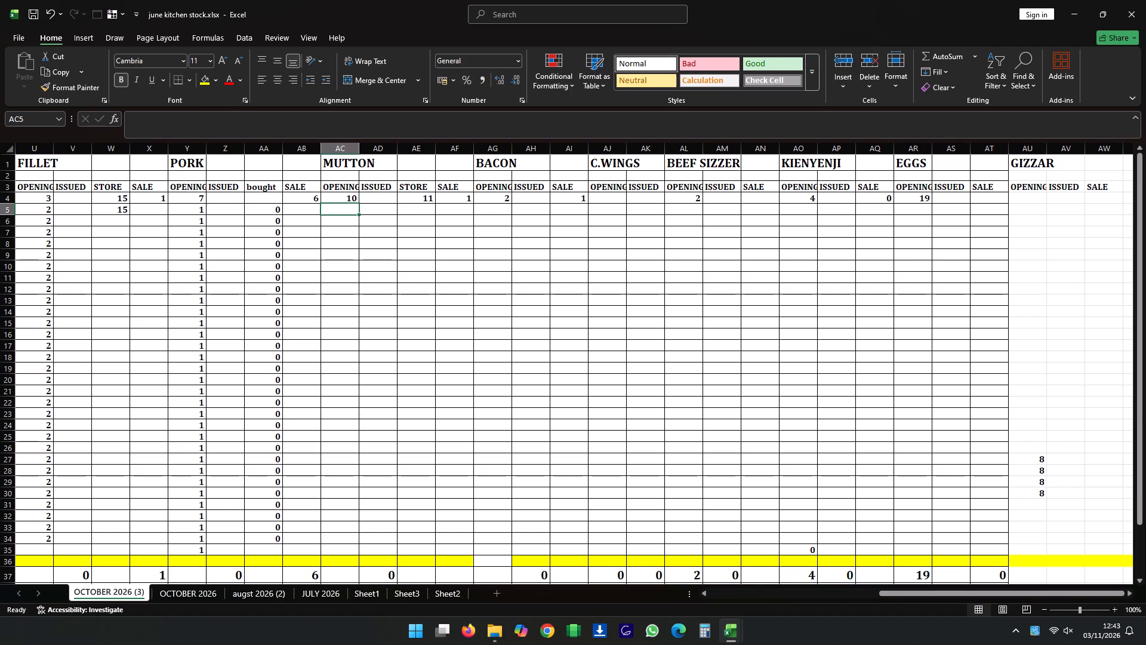
{"action": "key", "text": "equal"}
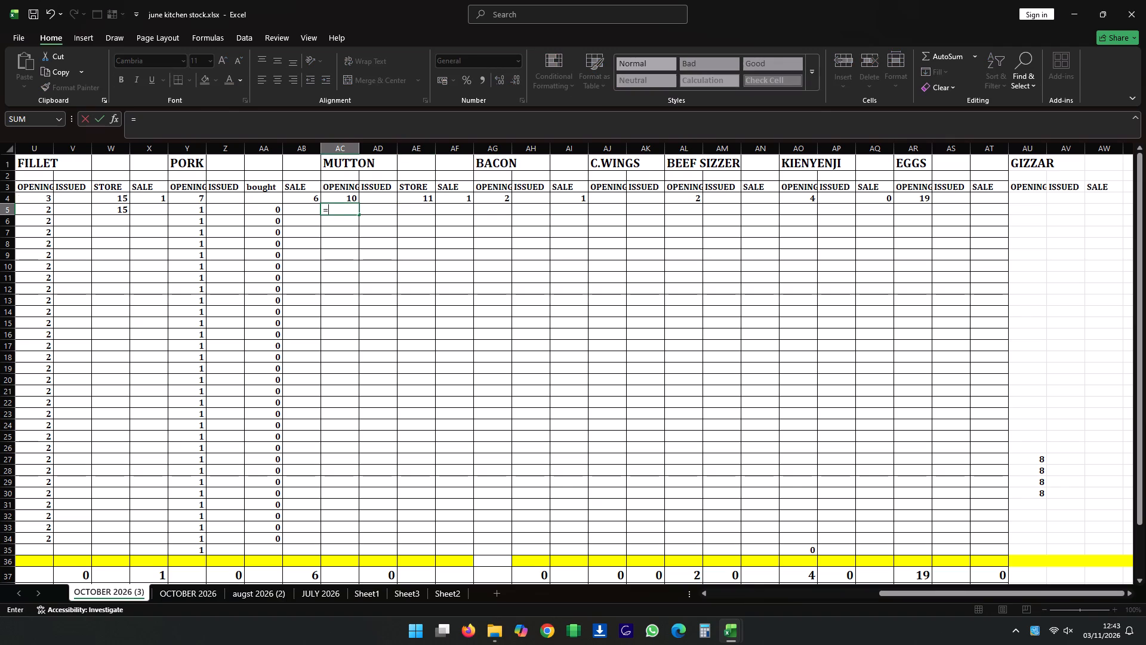
{"action": "key", "text": "shift+parenleft"}
{"action": "left_click", "coordinate": [353, 192]}
{"action": "key", "text": "plus"}
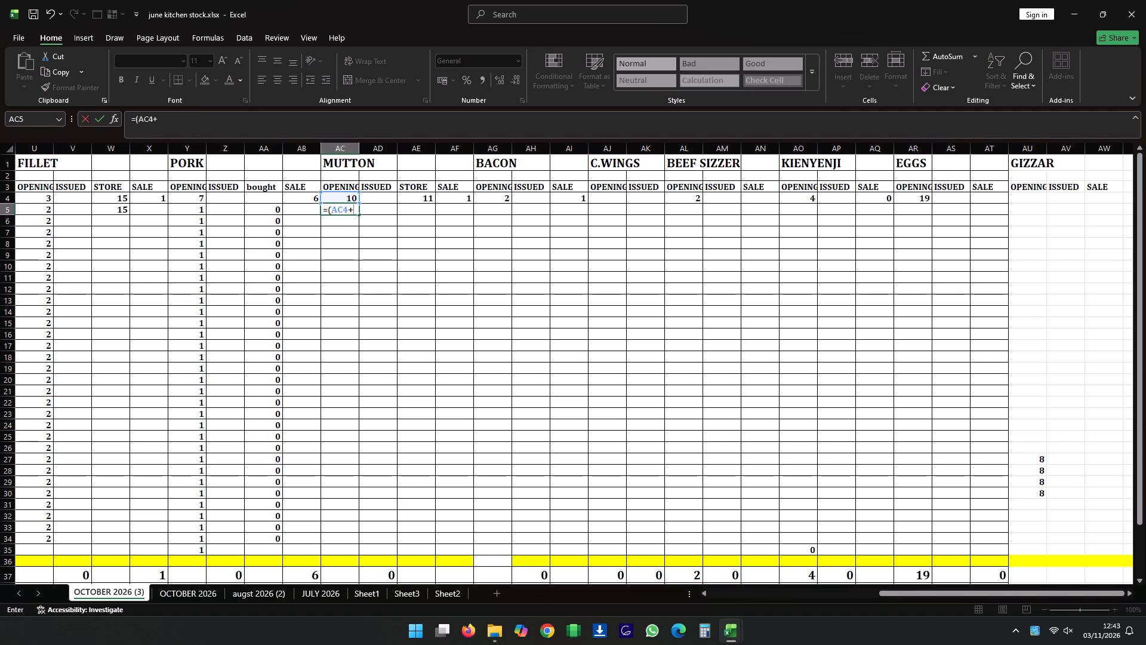
{"action": "left_click", "coordinate": [372, 197]}
{"action": "key", "text": "minus"}
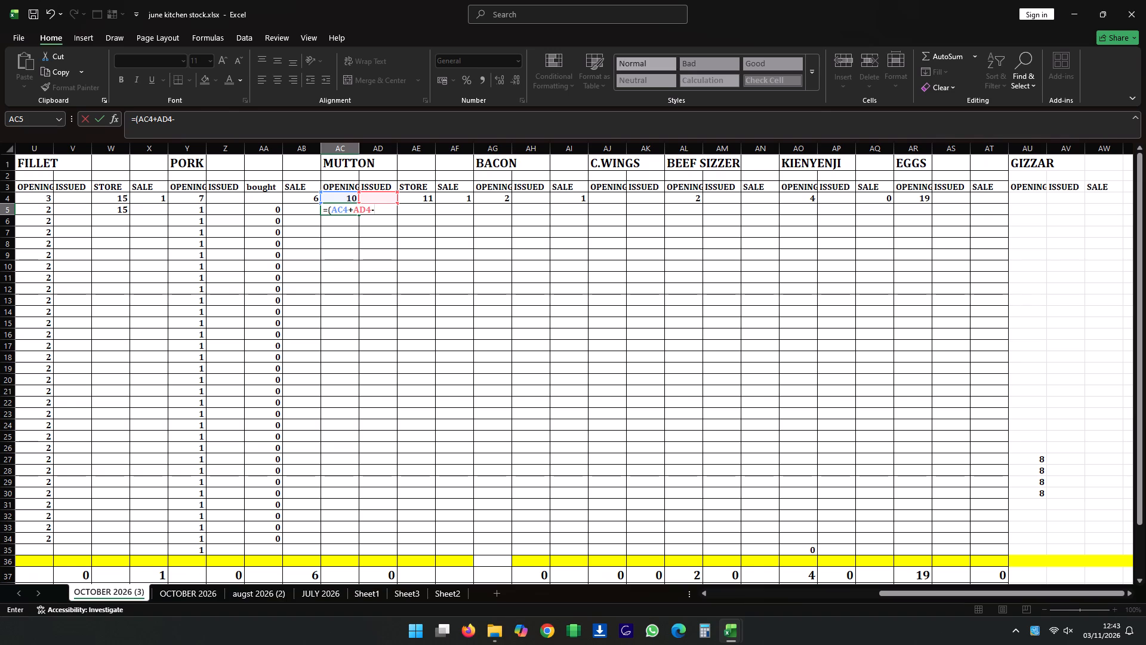
{"action": "left_click", "coordinate": [455, 200]}
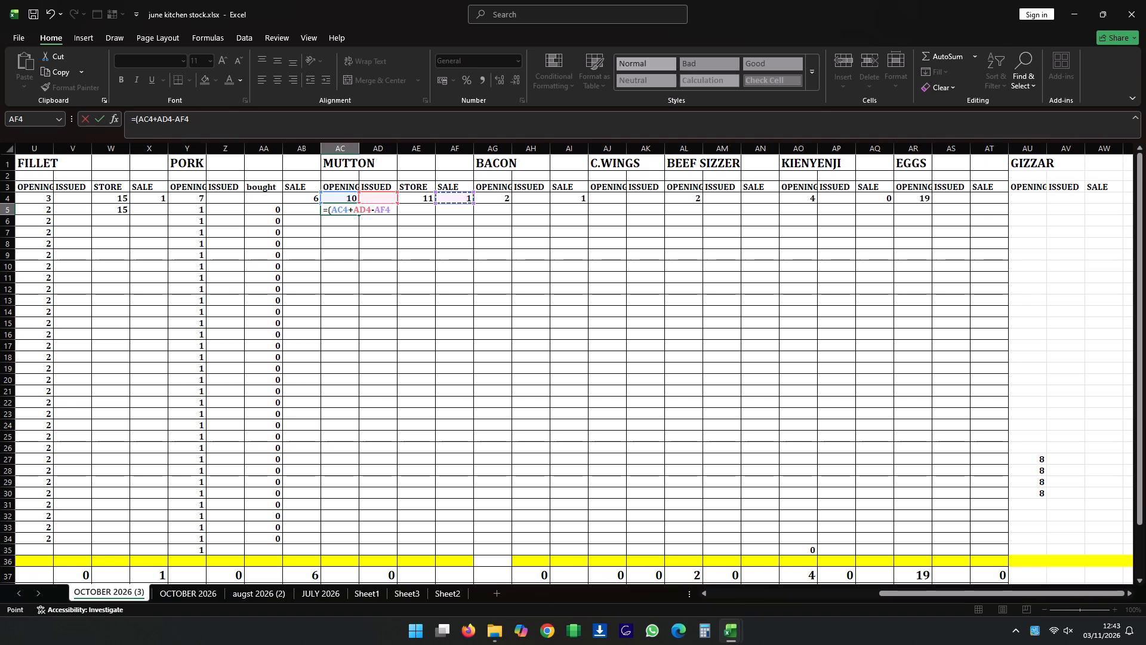
{"action": "key", "text": "shift+parenright"}
{"action": "key", "text": "Return"}
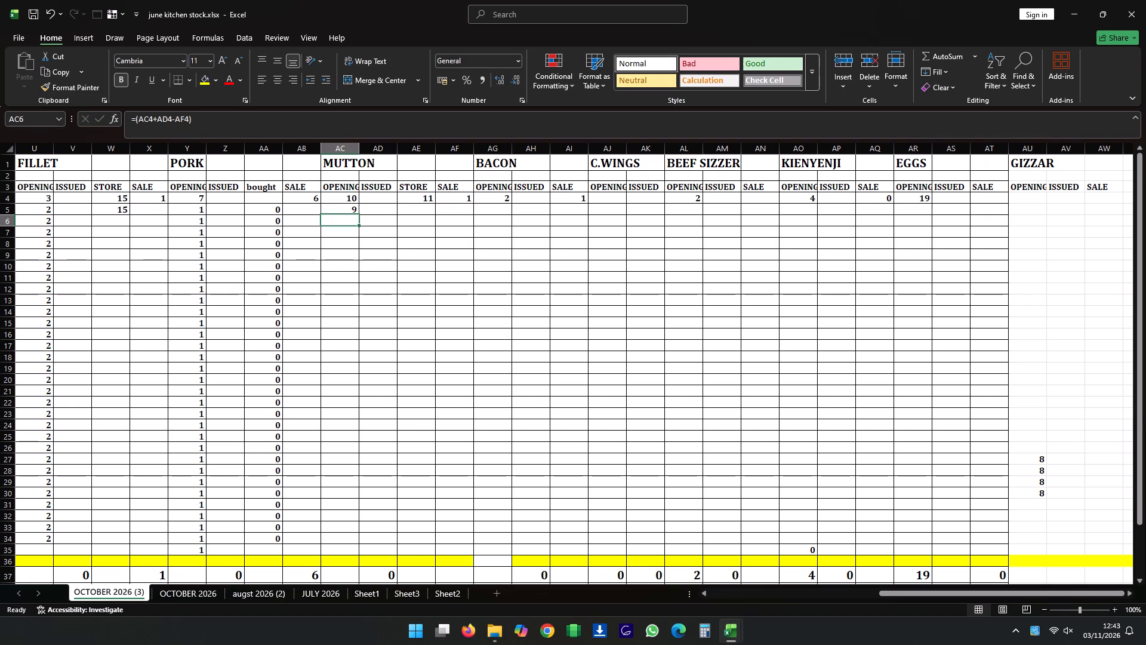
Enter the formula =(AE4-AD4) in the MUTTON STORE cell AE5, subtracting the previous day's issued amount from its store amount.
{"action": "left_click", "coordinate": [421, 209]}
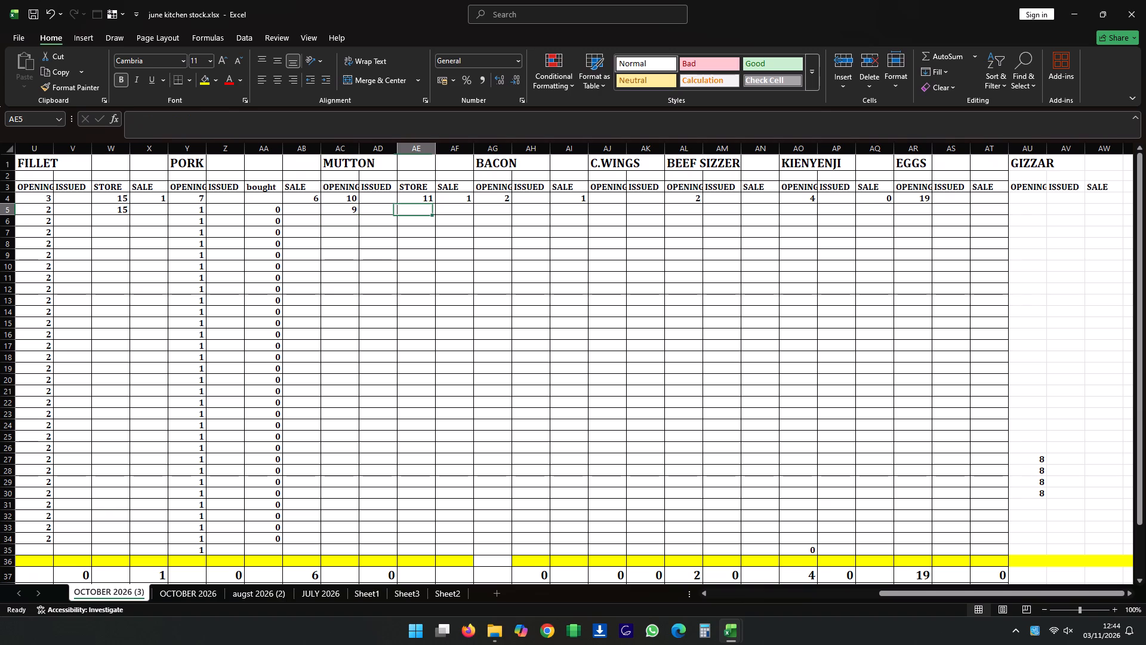
{"action": "key", "text": "equal"}
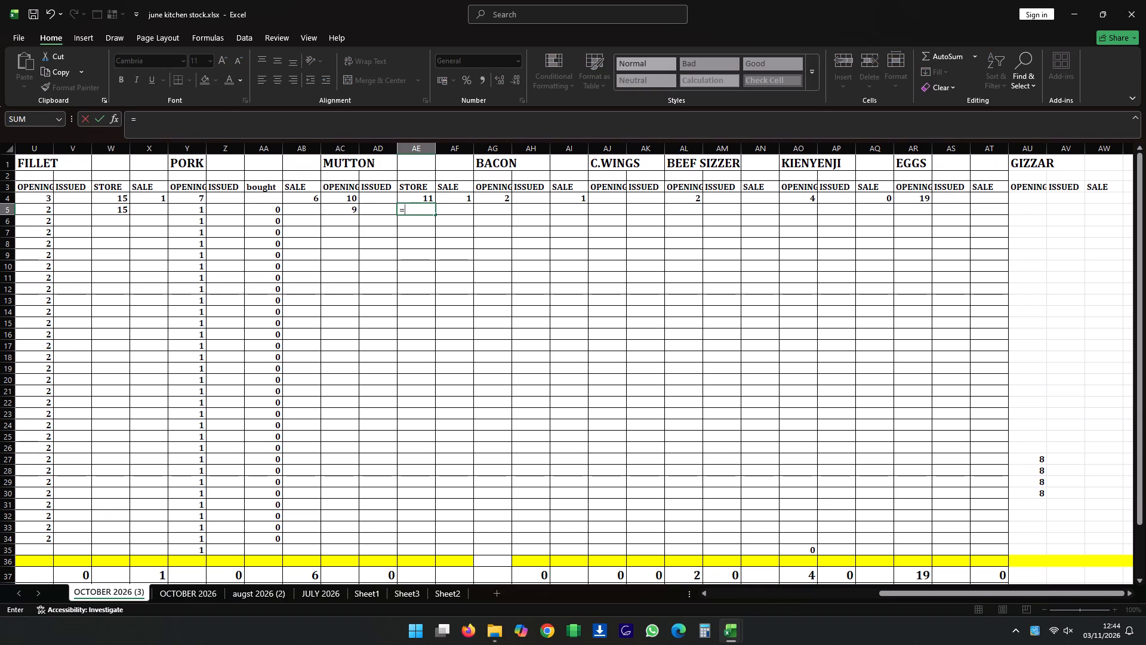
{"action": "key", "text": "shift+parenleft"}
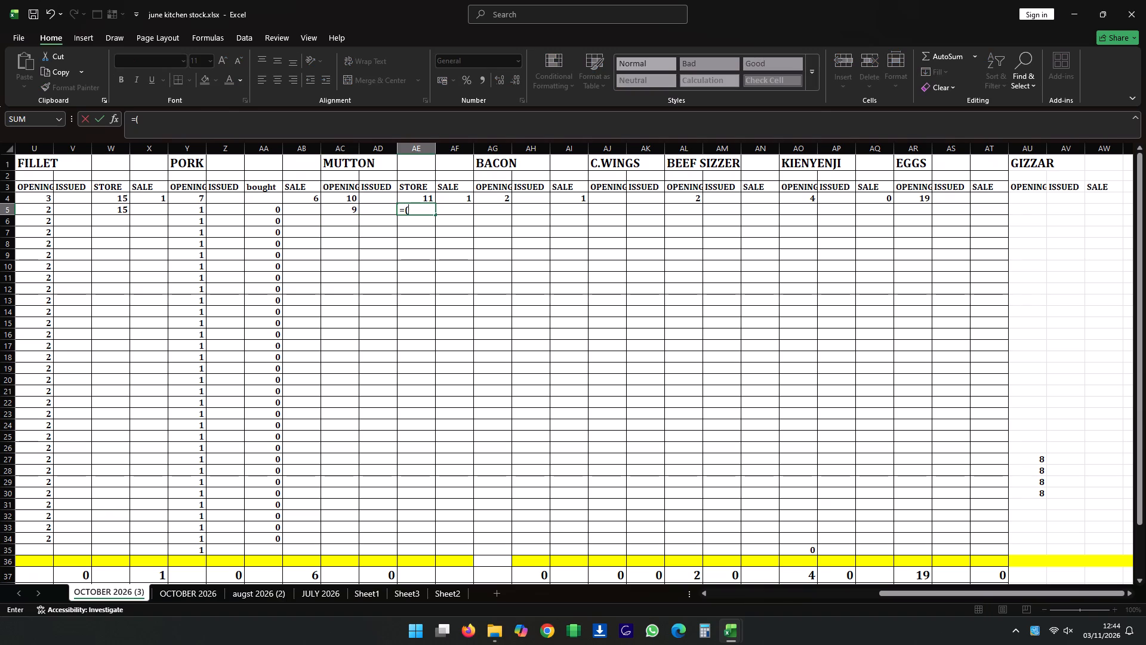
{"action": "left_click", "coordinate": [419, 198]}
{"action": "key", "text": "minus"}
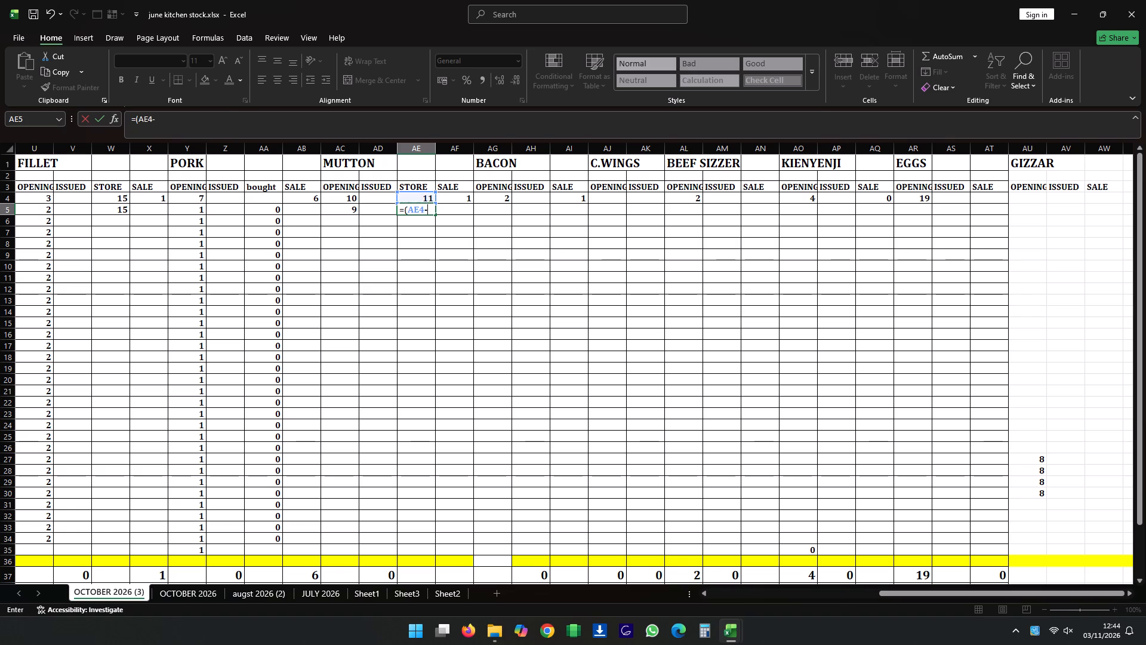
{"action": "left_click", "coordinate": [372, 195]}
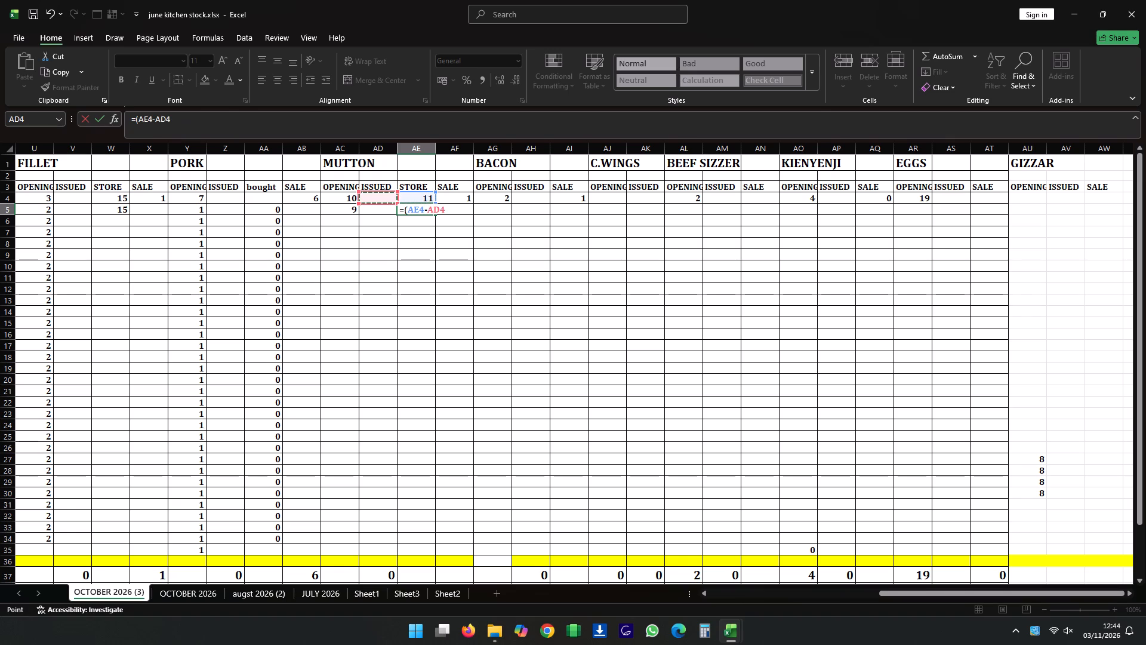
{"action": "key", "text": "shift+parenright"}
{"action": "key", "text": "Return"}
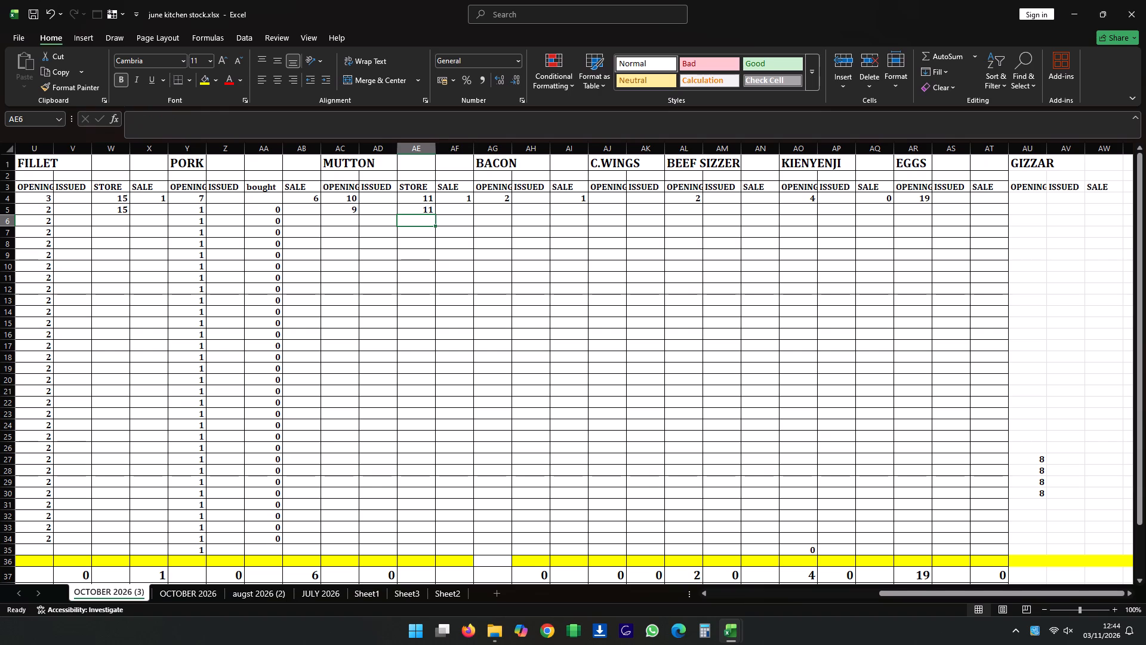
Fill the MUTTON STORE formula from AE5 down the column through AE35.
{"action": "left_click", "coordinate": [431, 210]}
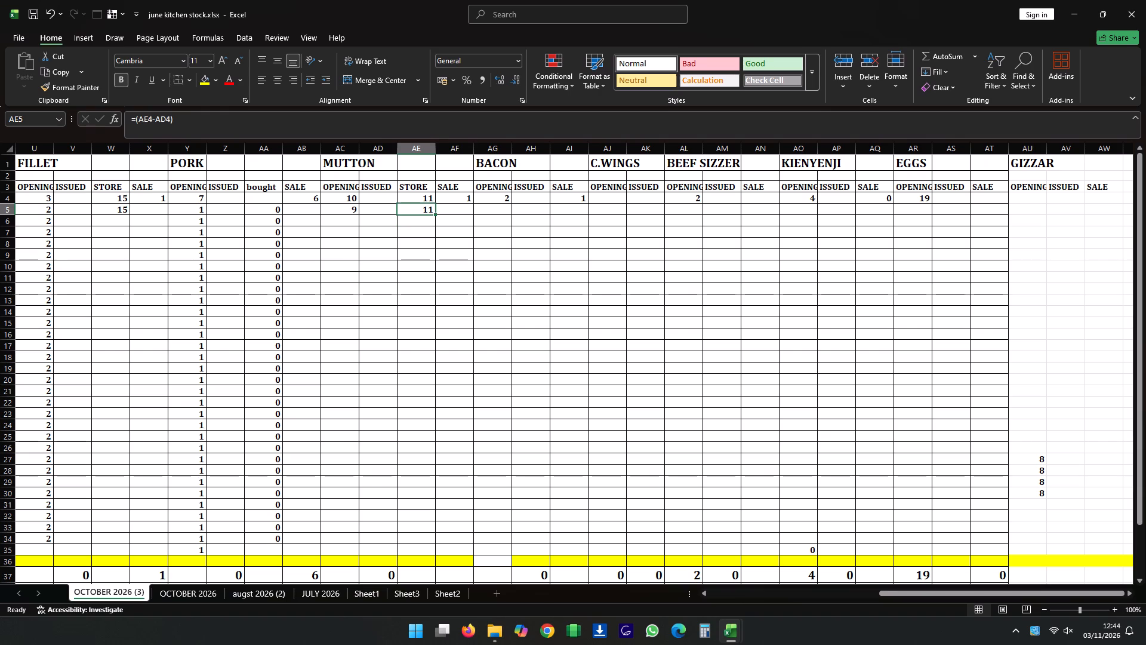
{"action": "left_click_drag", "start_coordinate": [435, 213], "coordinate": [429, 566]}
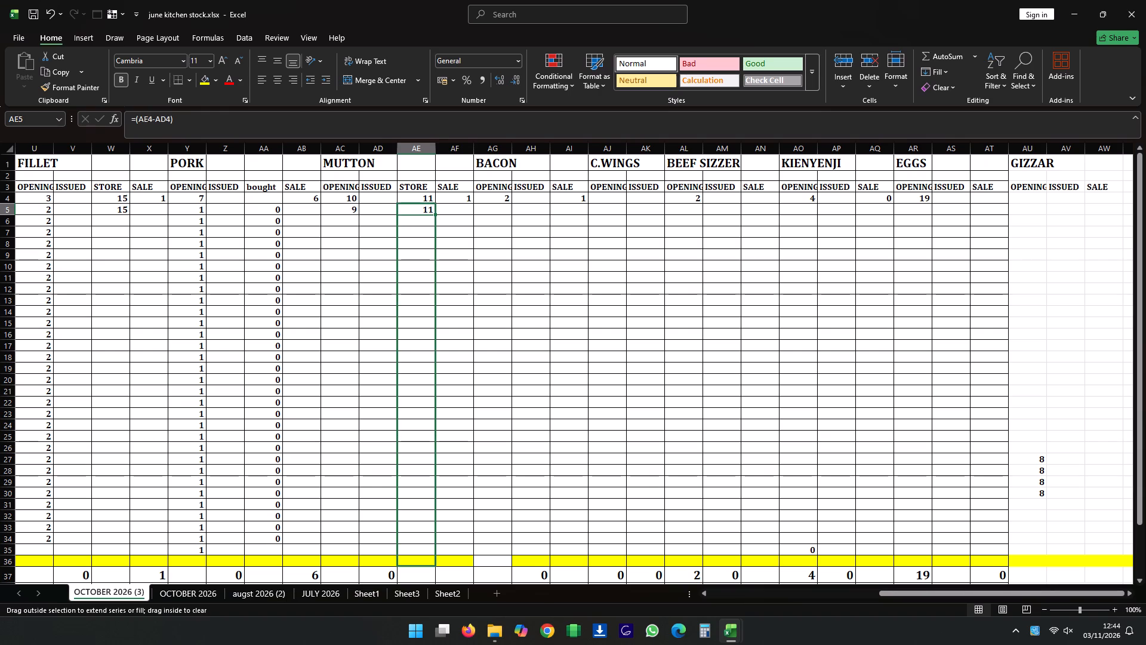
{"action": "left_click_drag", "start_coordinate": [429, 566], "coordinate": [431, 549]}
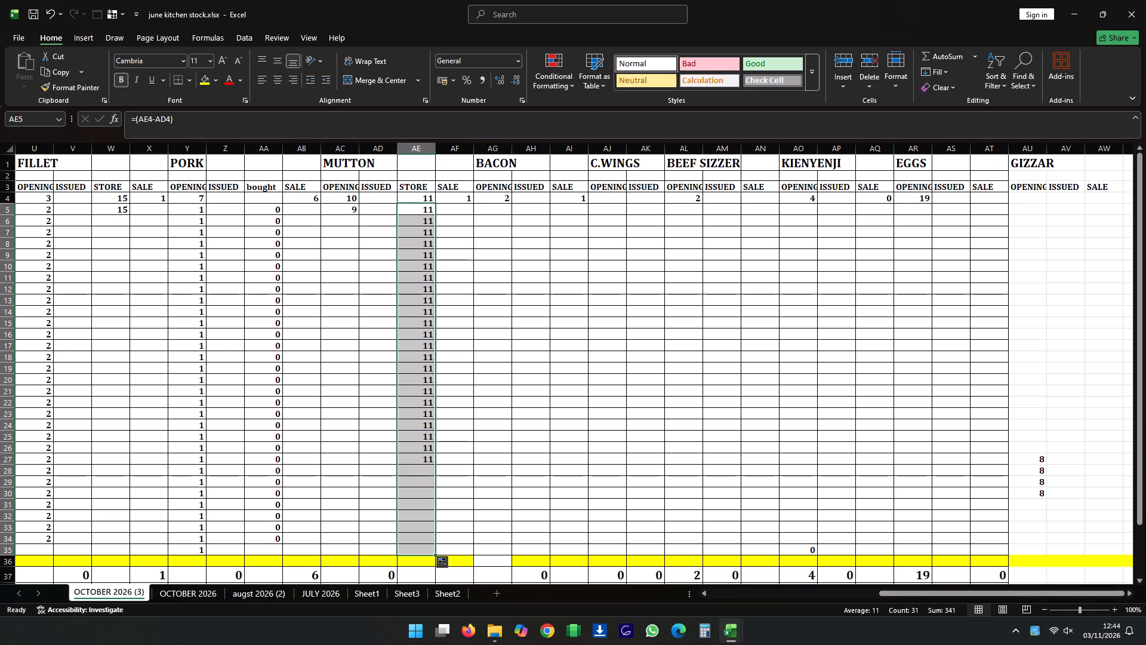
Fill the MUTTON OPENING formula from AC5 down the column through AC34.
{"action": "left_click", "coordinate": [345, 205]}
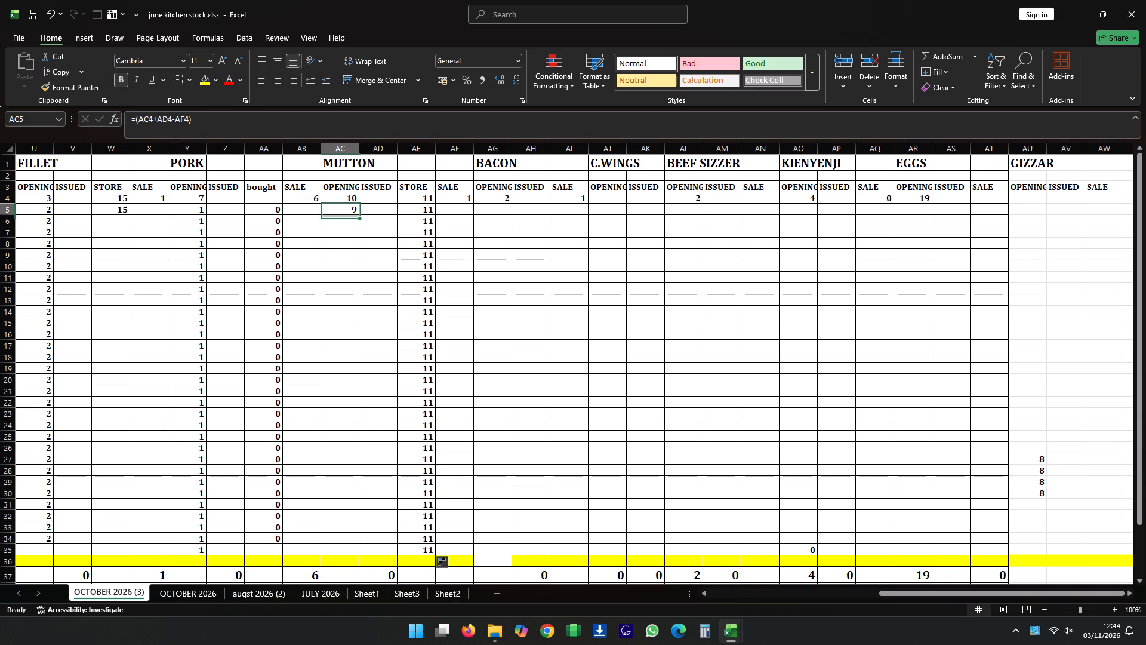
{"action": "left_click_drag", "start_coordinate": [359, 214], "coordinate": [365, 420]}
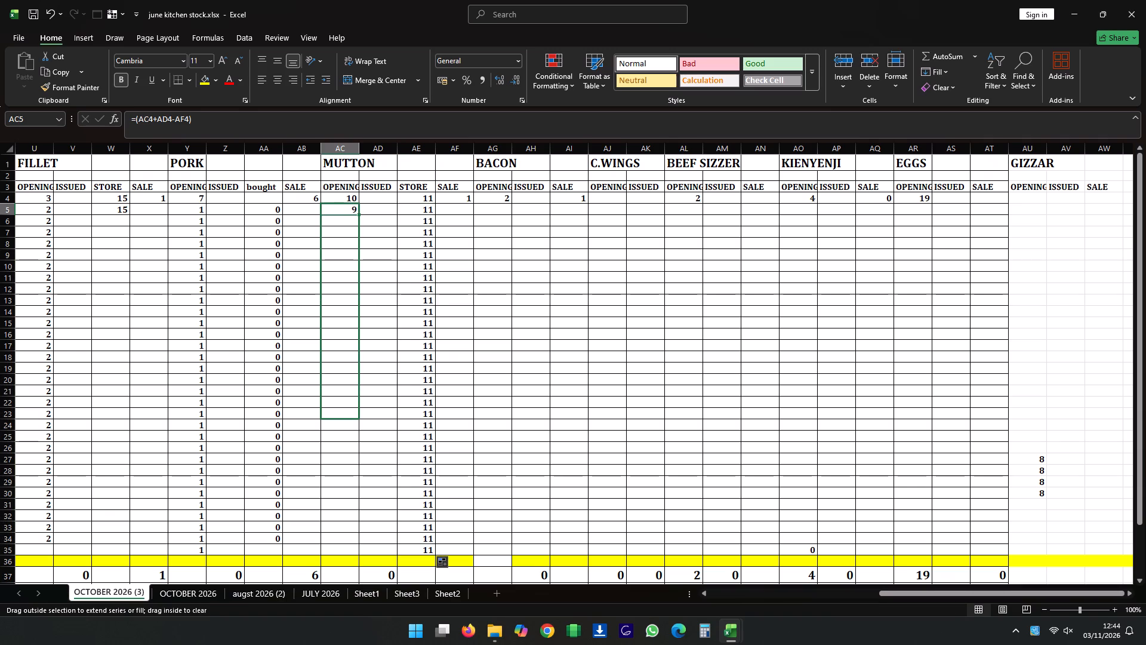
{"action": "left_click_drag", "start_coordinate": [365, 420], "coordinate": [370, 543]}
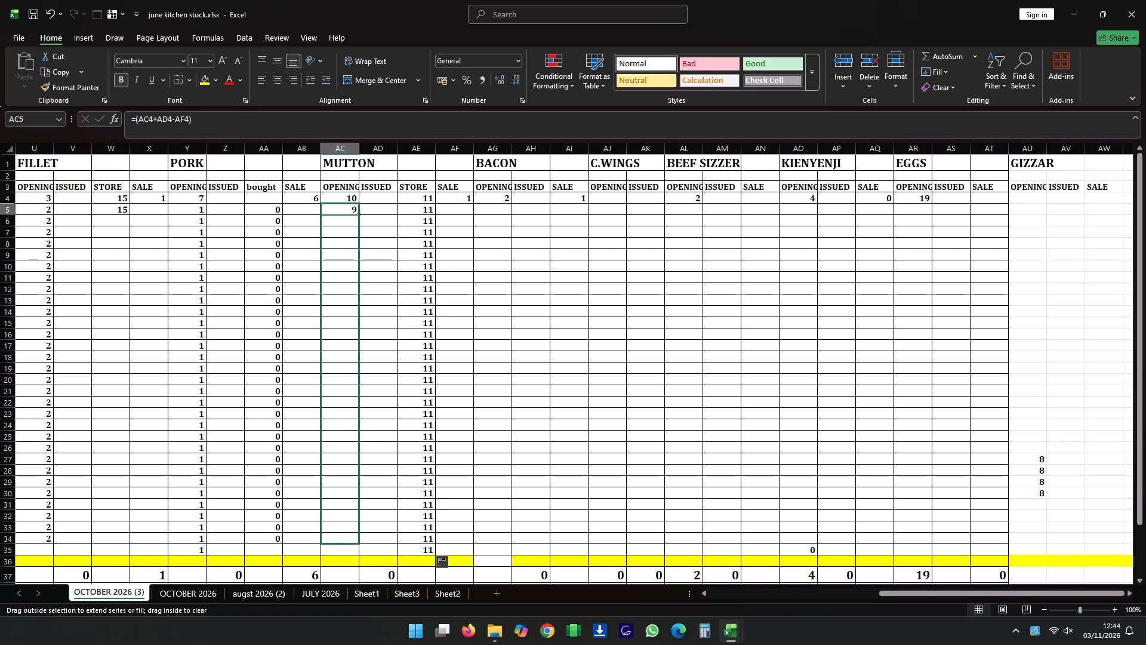
{"action": "left_click_drag", "start_coordinate": [370, 543], "coordinate": [369, 548]}
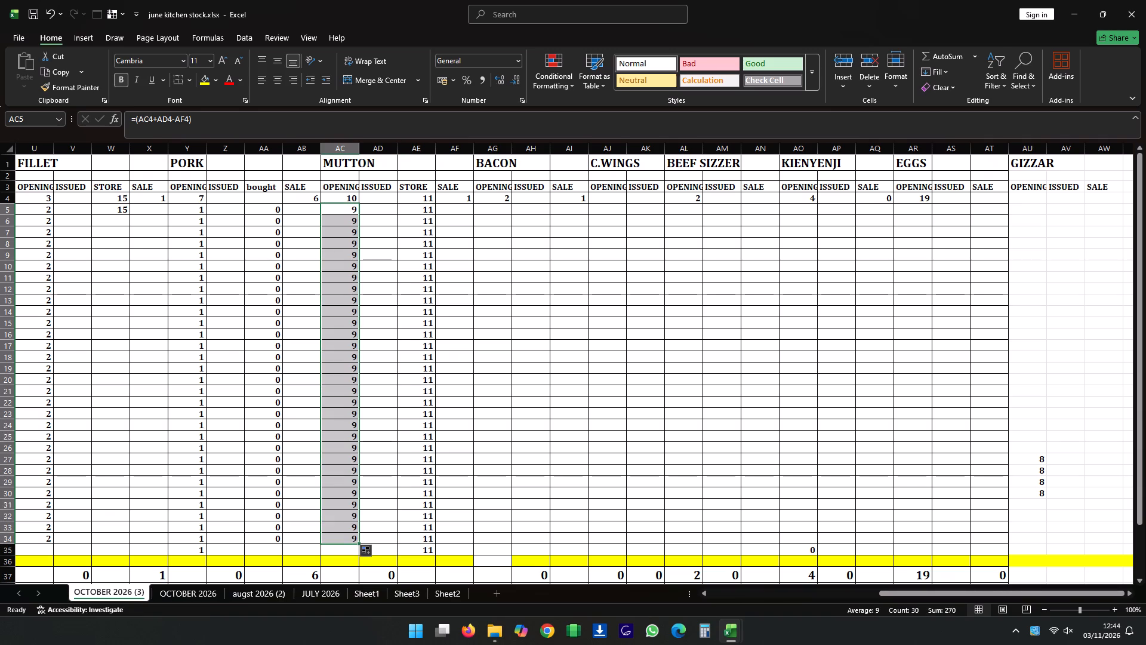
Extend the MUTTON OPENING formula from AC34 down one more row to AC35.
{"action": "left_click", "coordinate": [353, 539]}
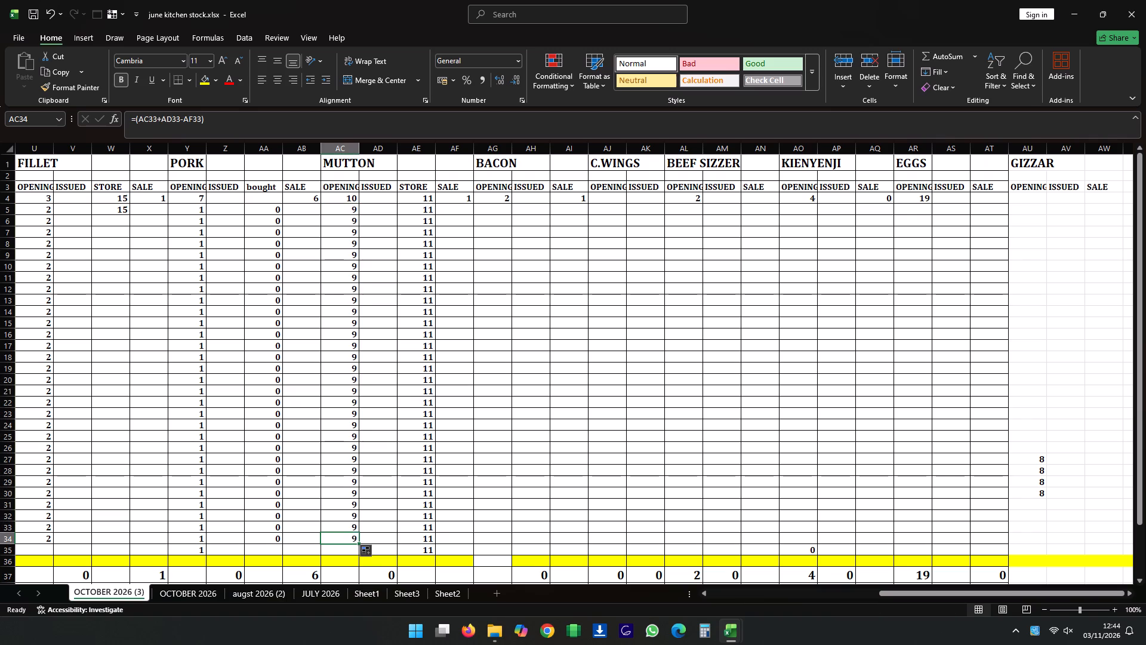
{"action": "left_click_drag", "start_coordinate": [357, 543], "coordinate": [358, 552]}
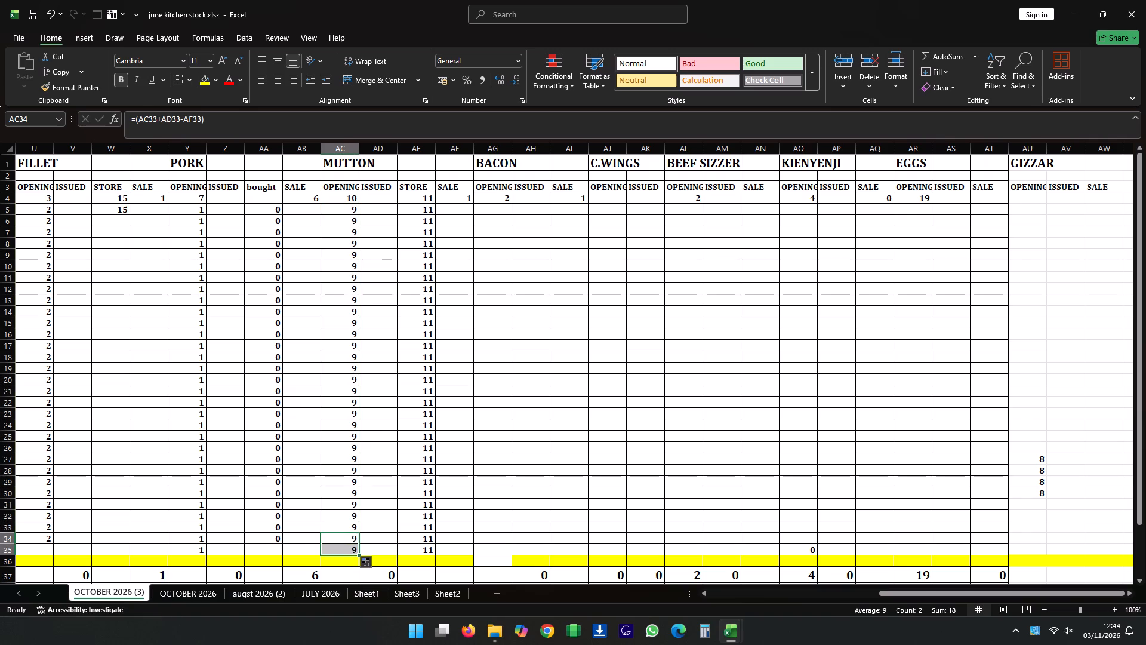
Start a formula with = in the BACON OPENING cell AG5, below the first opening quantity.
{"action": "left_click", "coordinate": [504, 208]}
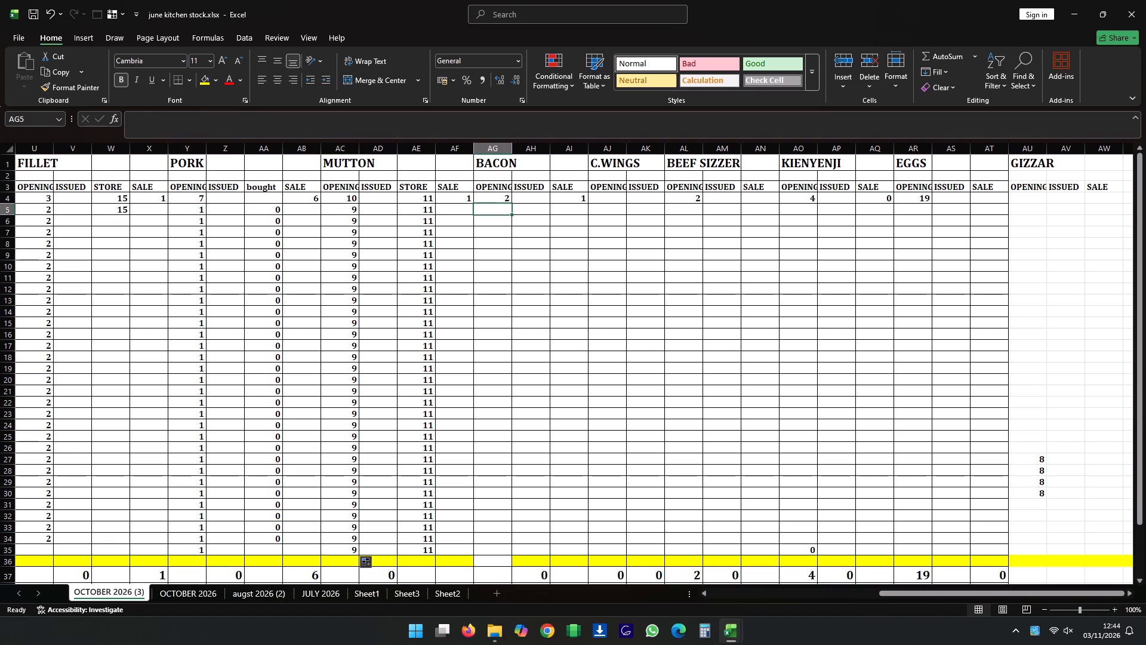
{"action": "key", "text": "equal"}
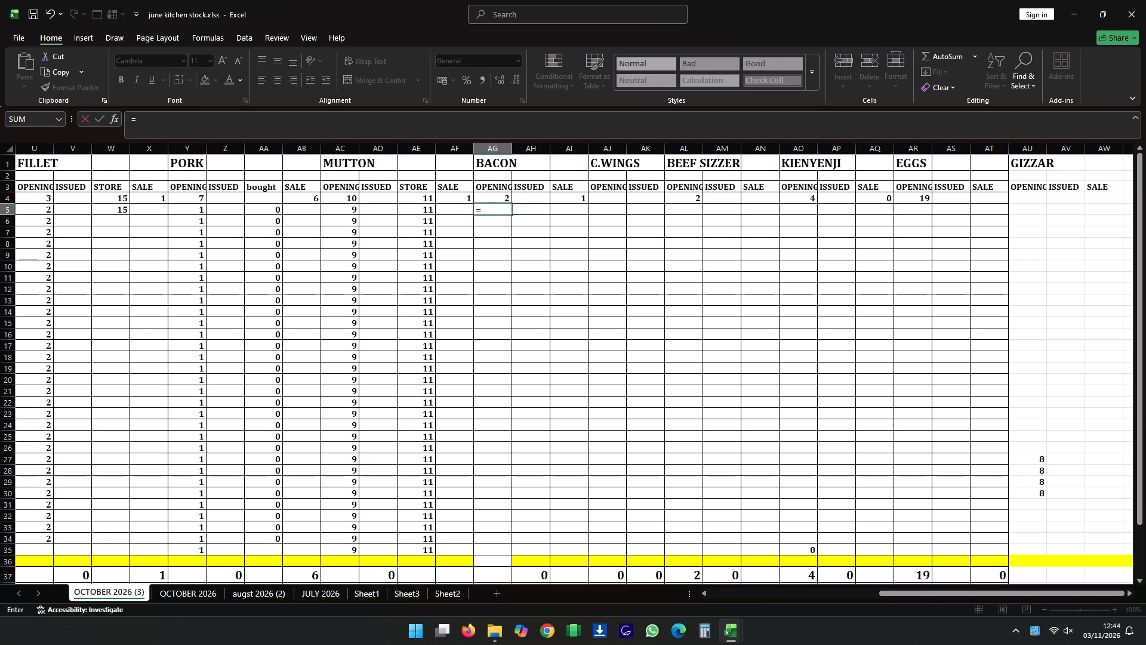
{"action": "key", "text": "Return"}
{"action": "key", "text": "9"}
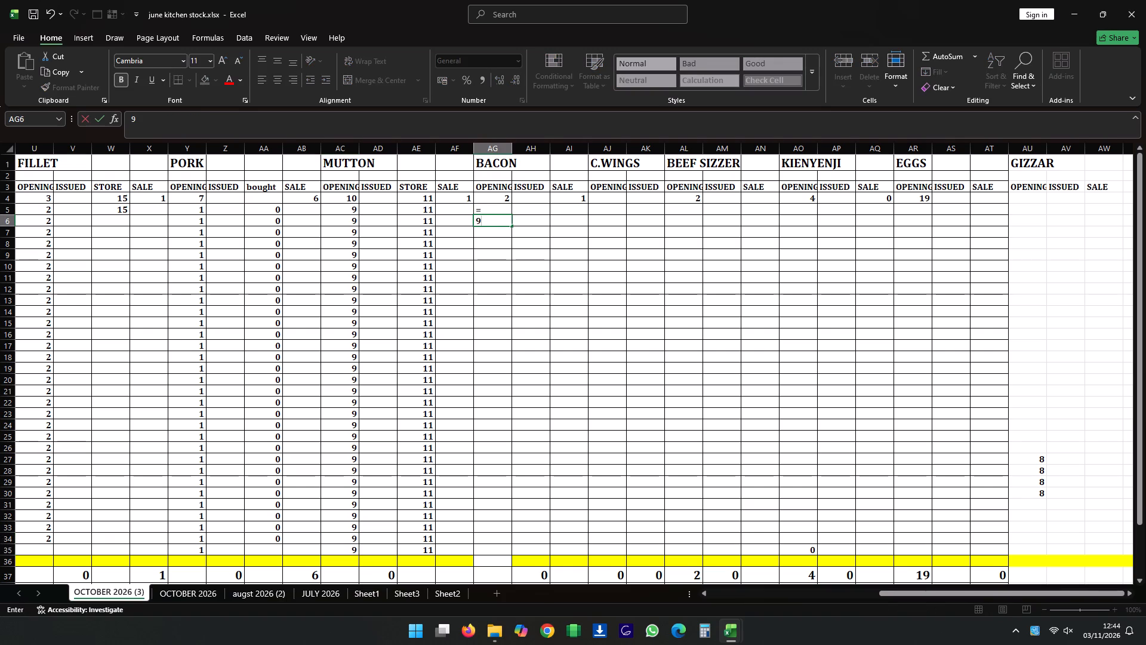
{"action": "key", "text": "BackSpace"}
{"action": "left_click", "coordinate": [489, 208]}
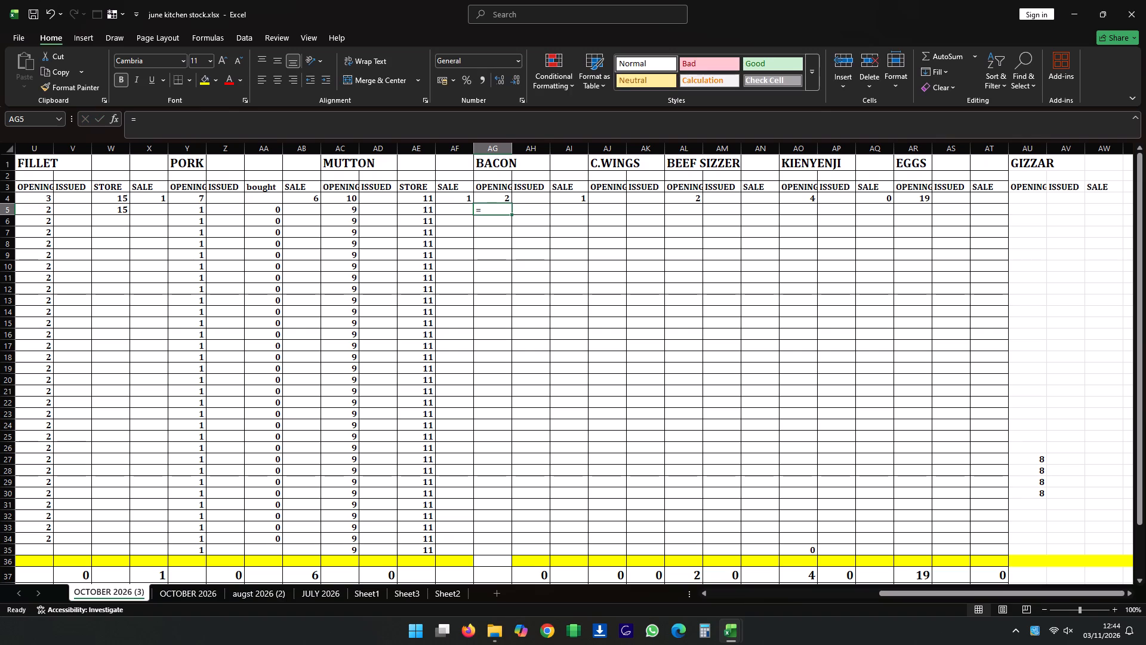
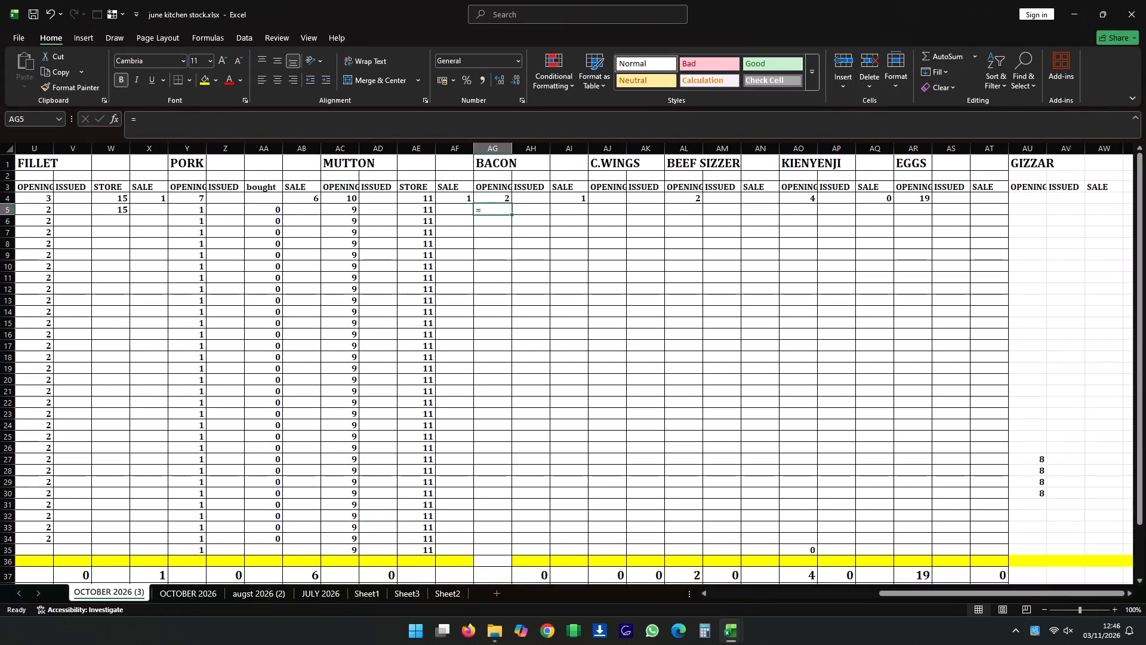
Leave the kitchen stock and kitchen sales workbooks and open BLUE AVANA BAR SALES OCTOBER 2026.xlsx from the OCTOBER 2026 folder.
{"action": "left_click", "coordinate": [1073, 12]}
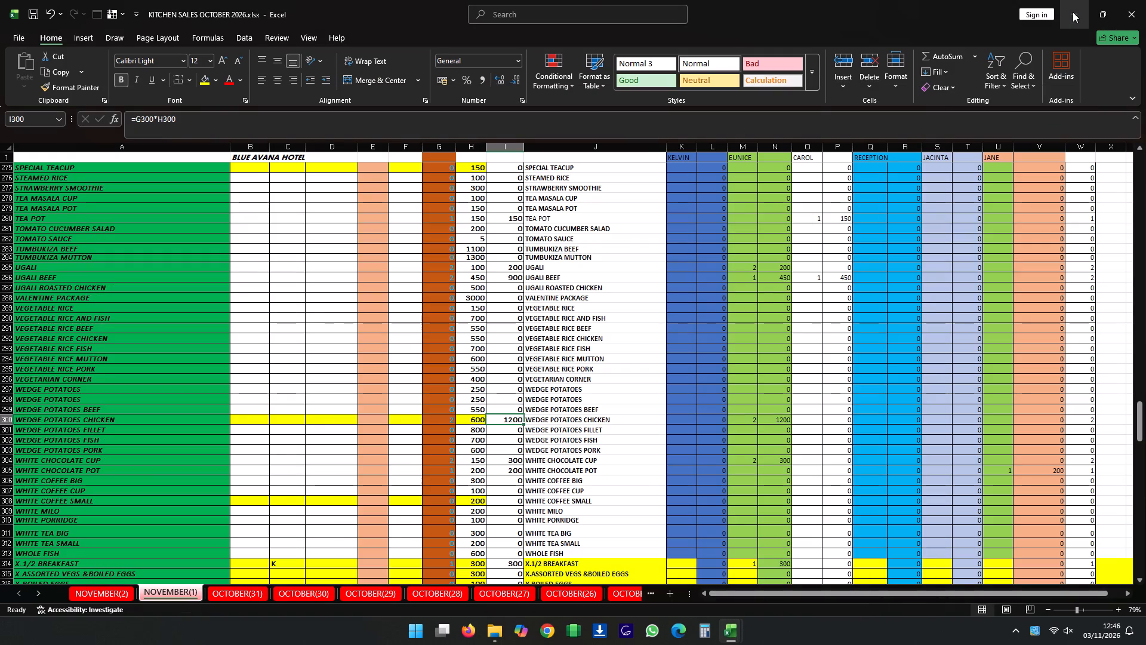
{"action": "left_click", "coordinate": [1073, 12]}
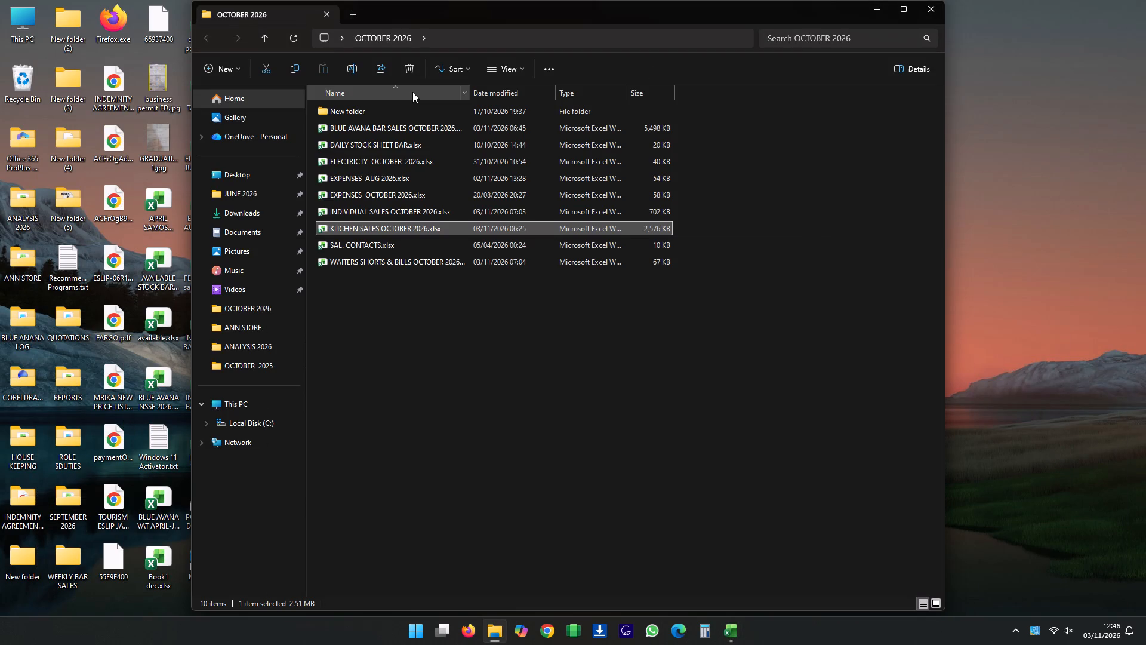
{"action": "double_click", "coordinate": [418, 130]}
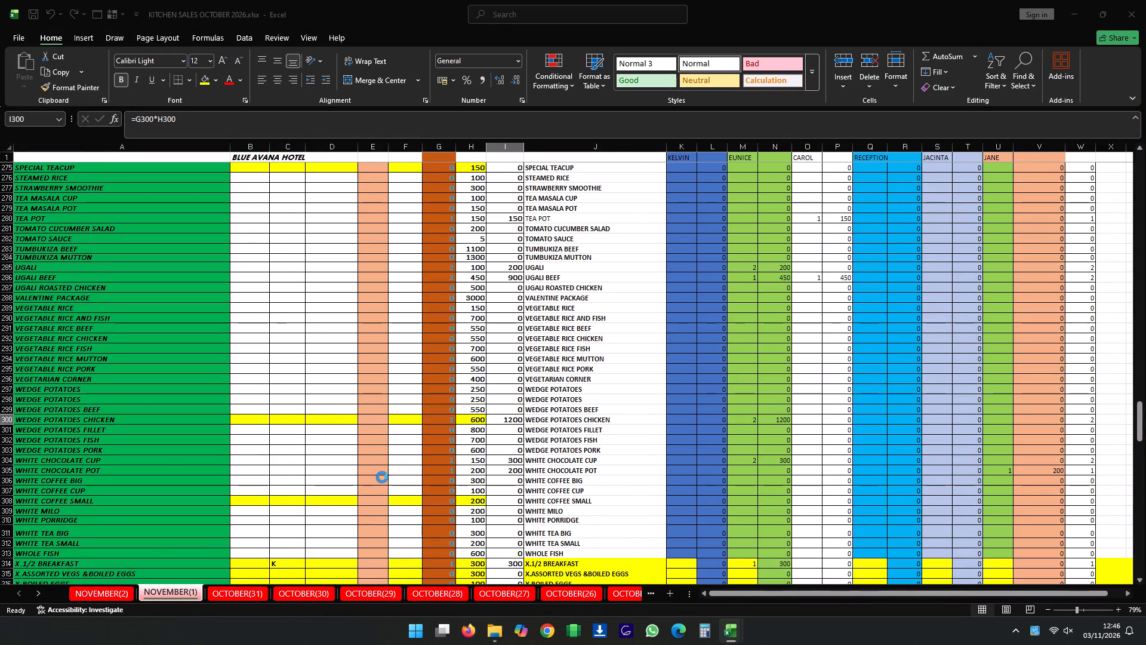
Look through the drinks list on the NOVEMBER(2) sheet and select cell B56 in the EXECUTIVE WATER 1LTR row to examine its formula.
{"action": "scroll", "coordinate": [382, 477], "scroll_direction": "up", "scroll_amount": 18}
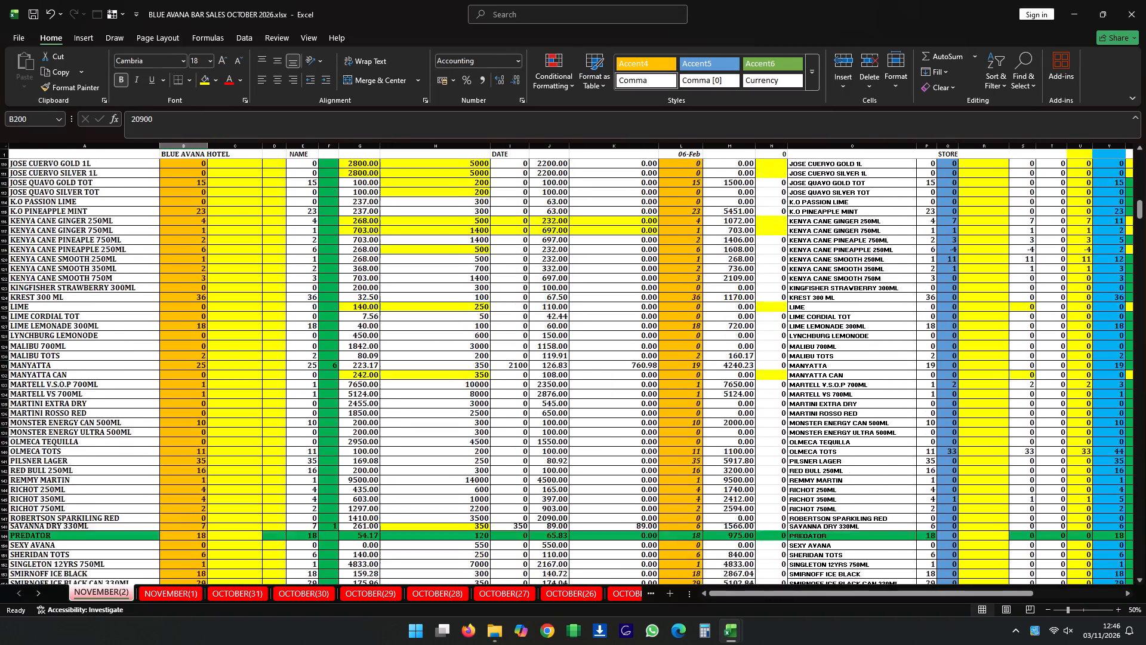
{"action": "scroll", "coordinate": [384, 449], "scroll_direction": "up", "scroll_amount": 20}
{"action": "scroll", "coordinate": [384, 449], "scroll_direction": "up", "scroll_amount": 16}
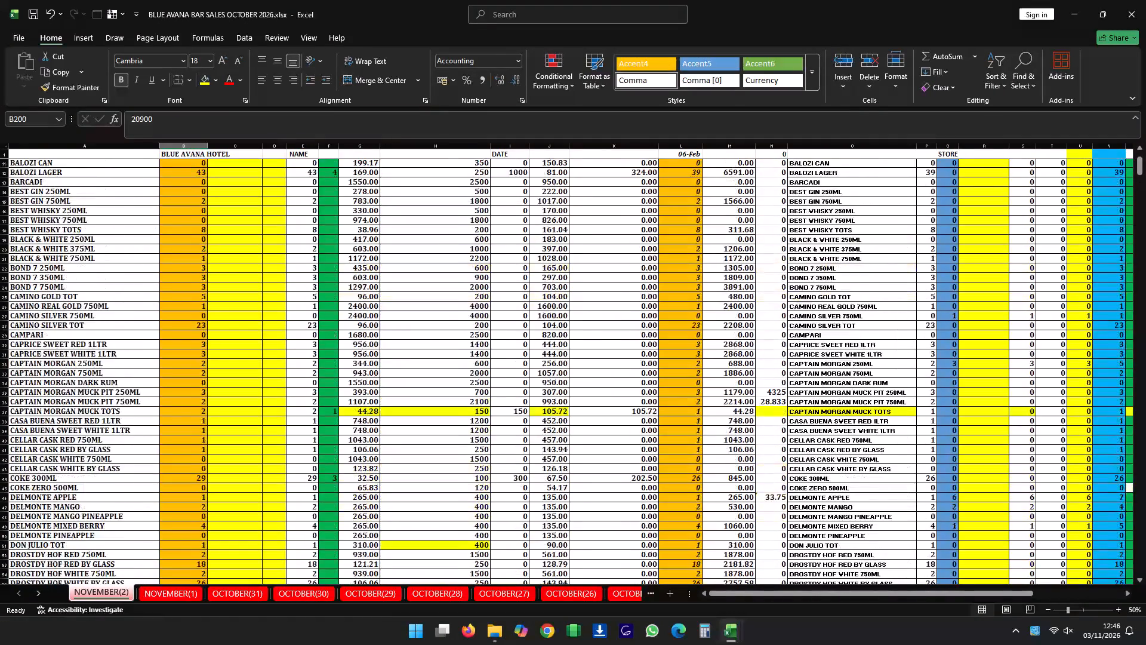
{"action": "scroll", "coordinate": [384, 449], "scroll_direction": "up", "scroll_amount": 3}
{"action": "scroll", "coordinate": [332, 571], "scroll_direction": "down", "scroll_amount": 4}
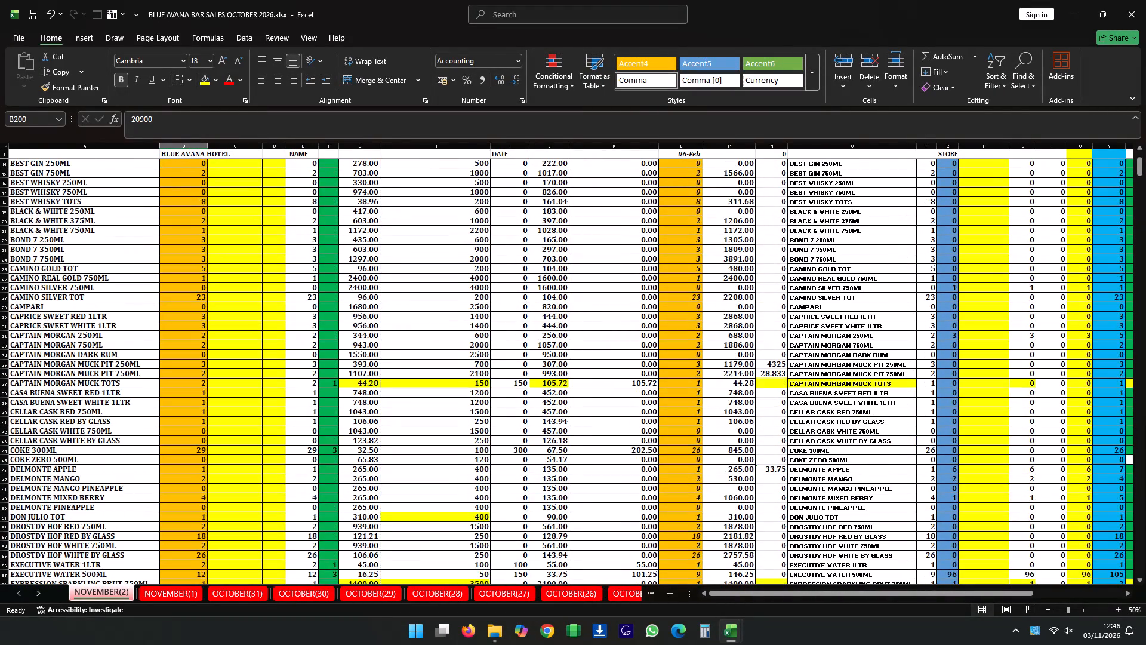
{"action": "left_click", "coordinate": [200, 562]}
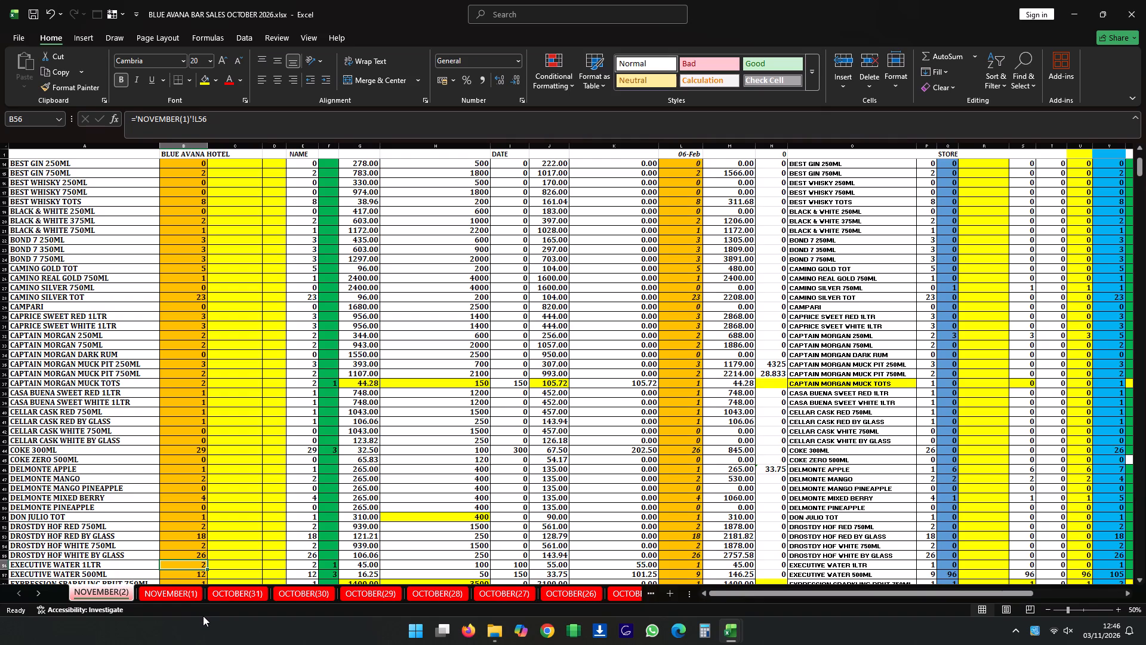
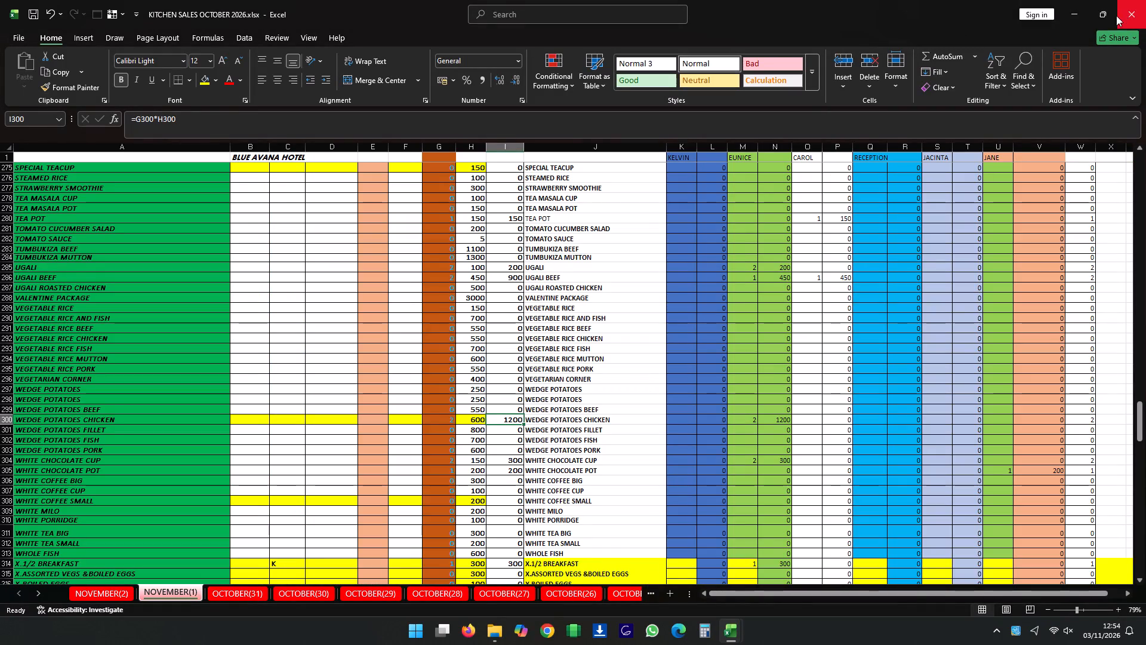
Close the KITCHEN SALES OCTOBER 2026.xlsx workbook to get back to the OCTOBER 2026 folder.
{"action": "left_click", "coordinate": [1138, 15]}
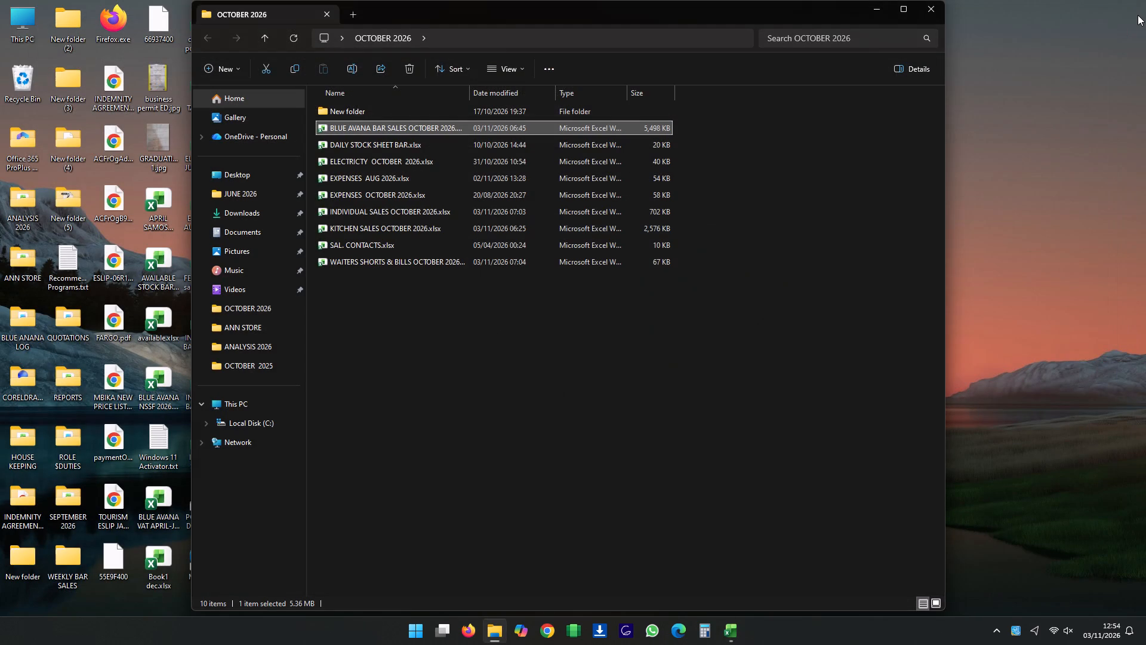
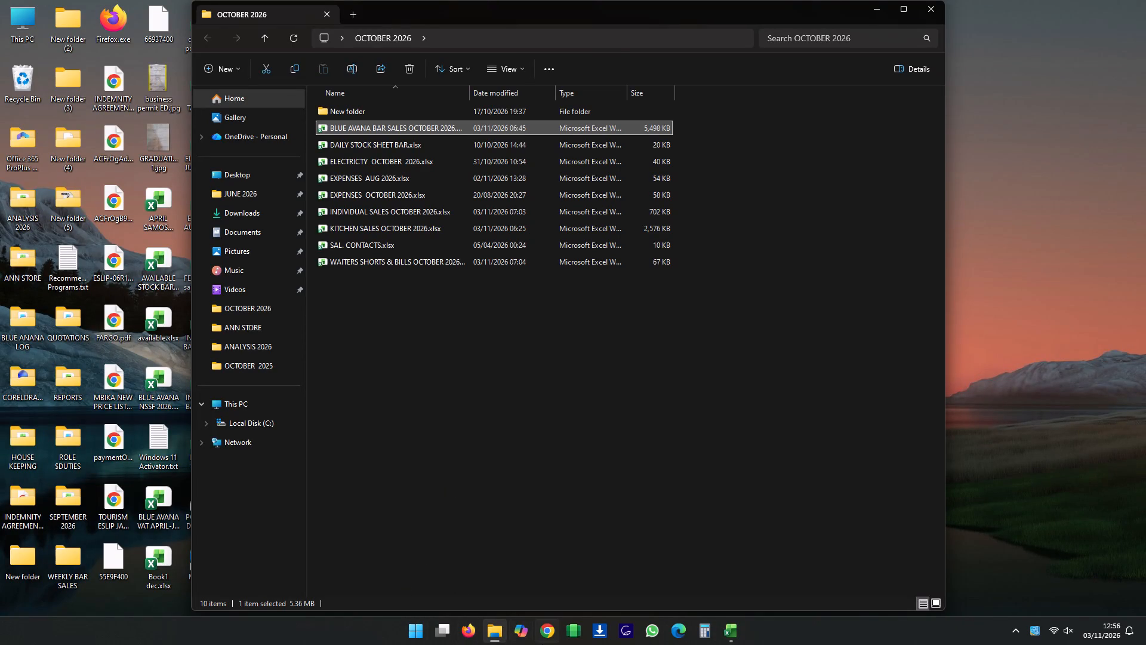
Switch from the OCTOBER 2026 folder to Google Chrome by launching the browser.
{"action": "double_click", "coordinate": [545, 628]}
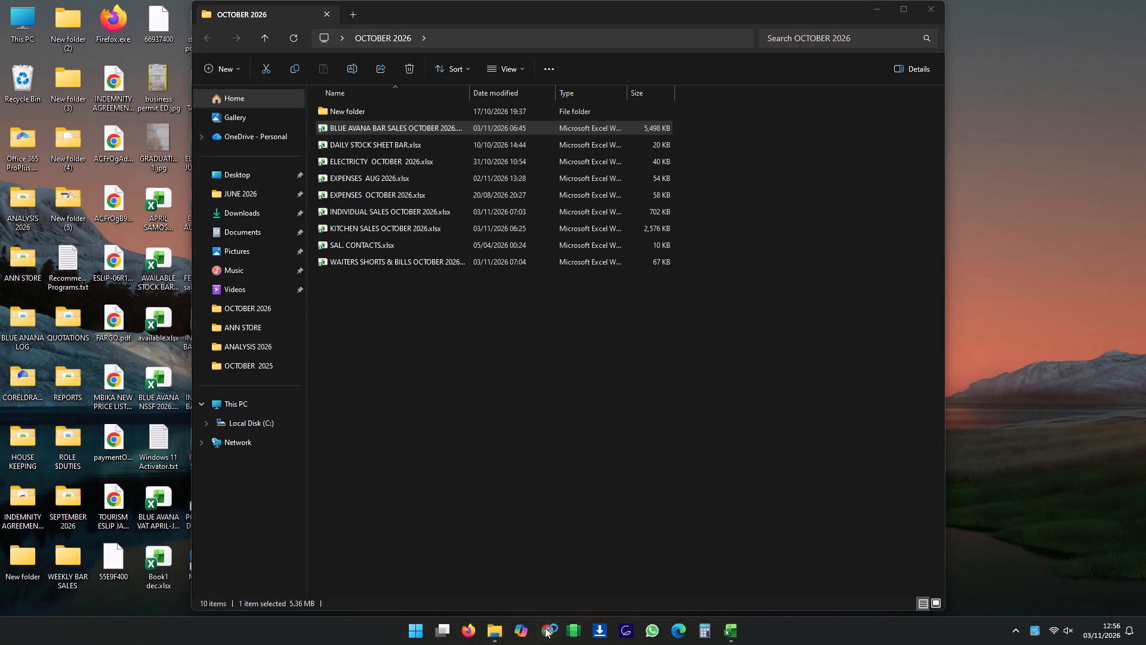